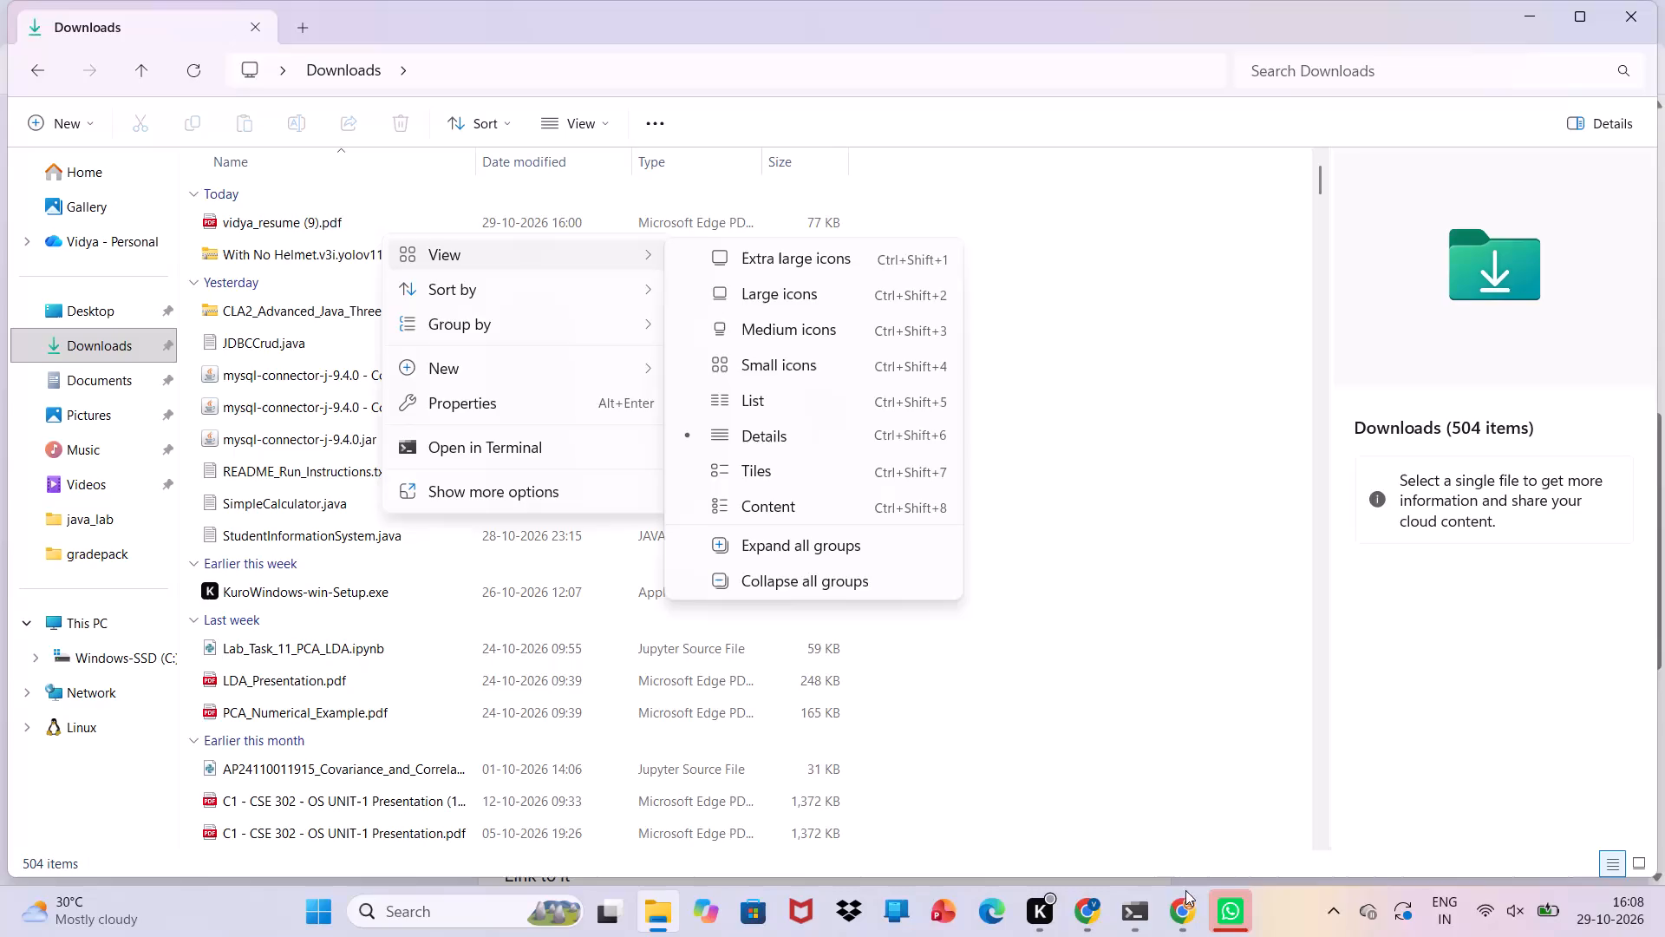
Switch to the resume's Overleaf project in Chrome and examine the Technical Skills section in the PDF preview.
left_click(1186, 908)
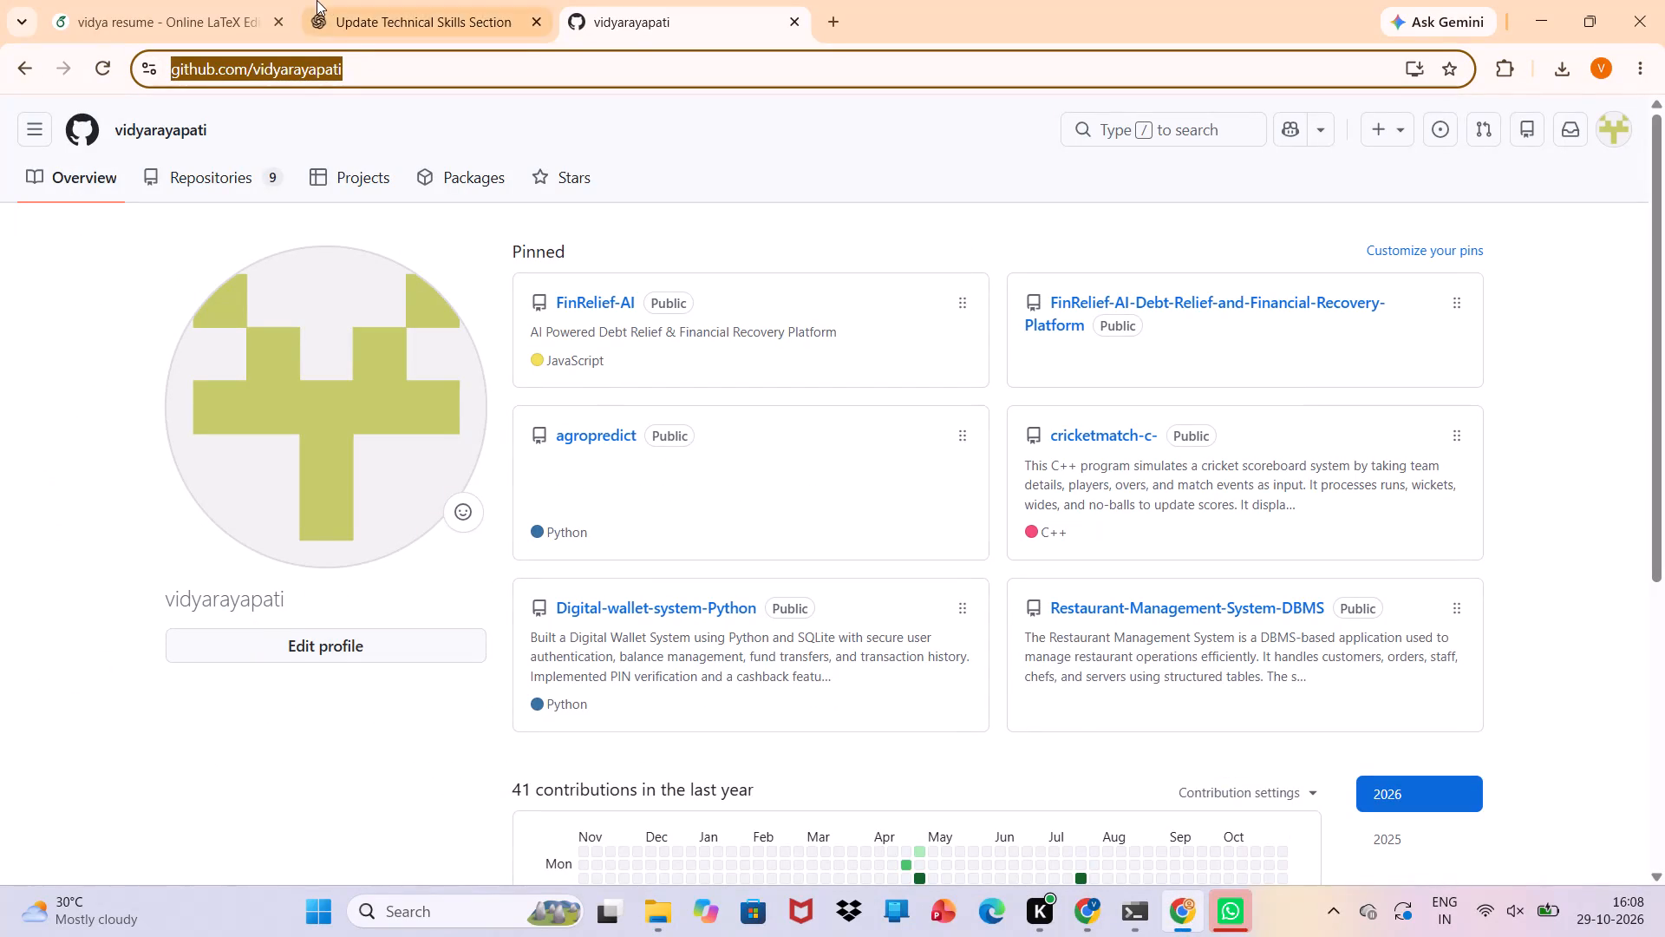
left_click(178, 5)
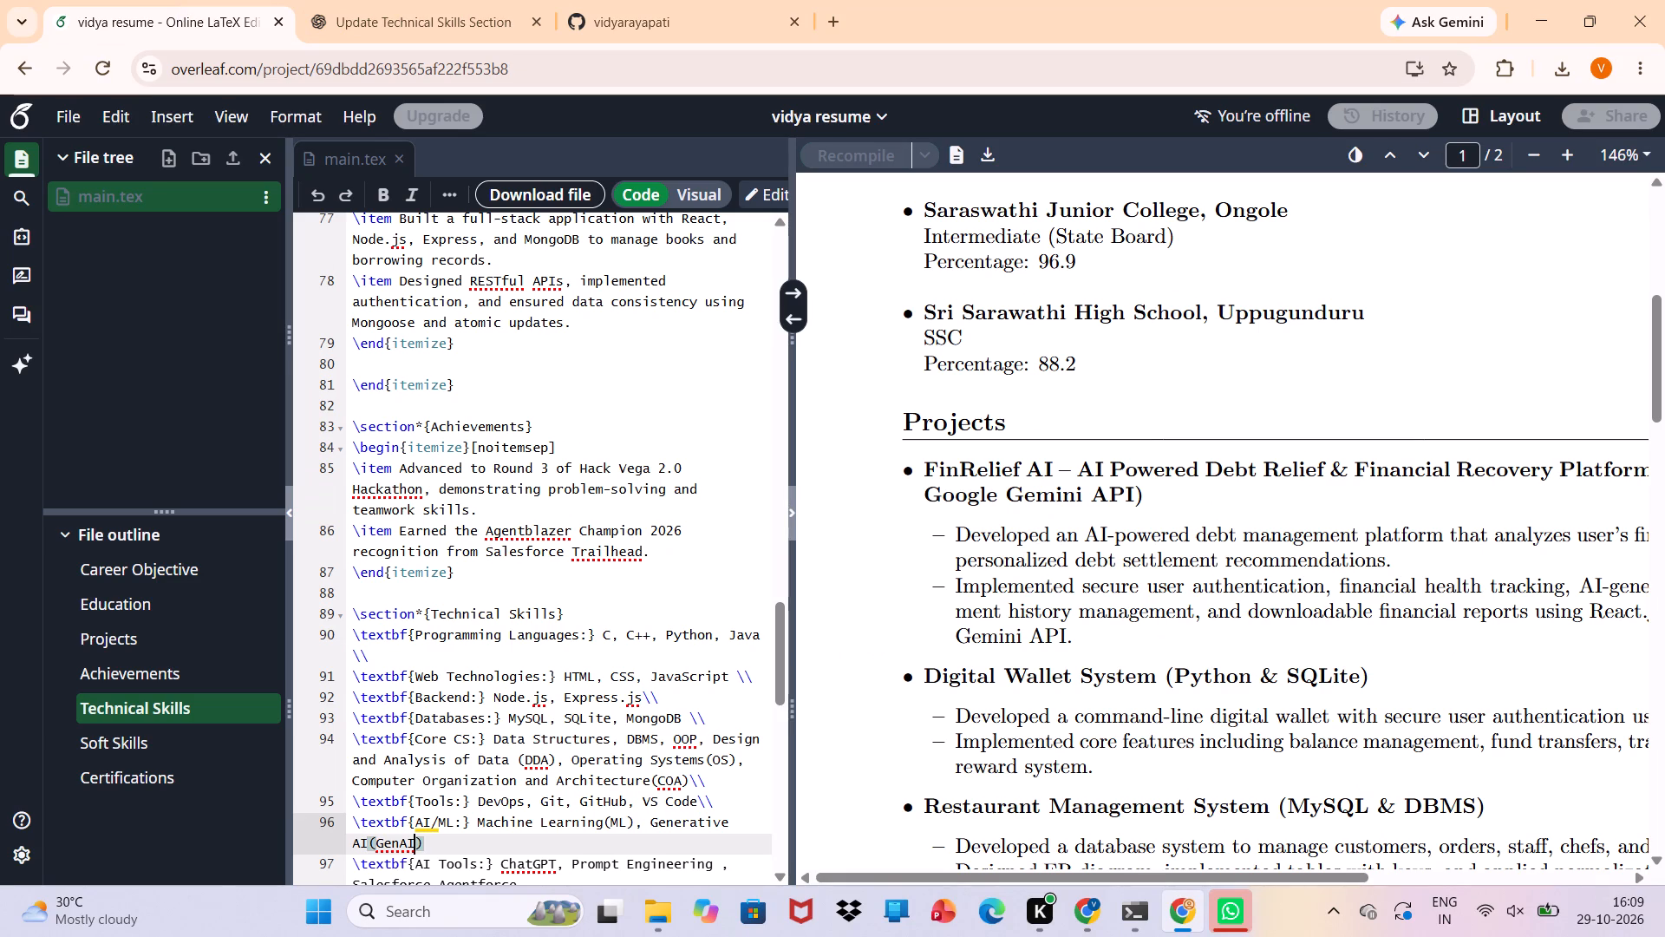
scroll(1074, 510, "down", 7)
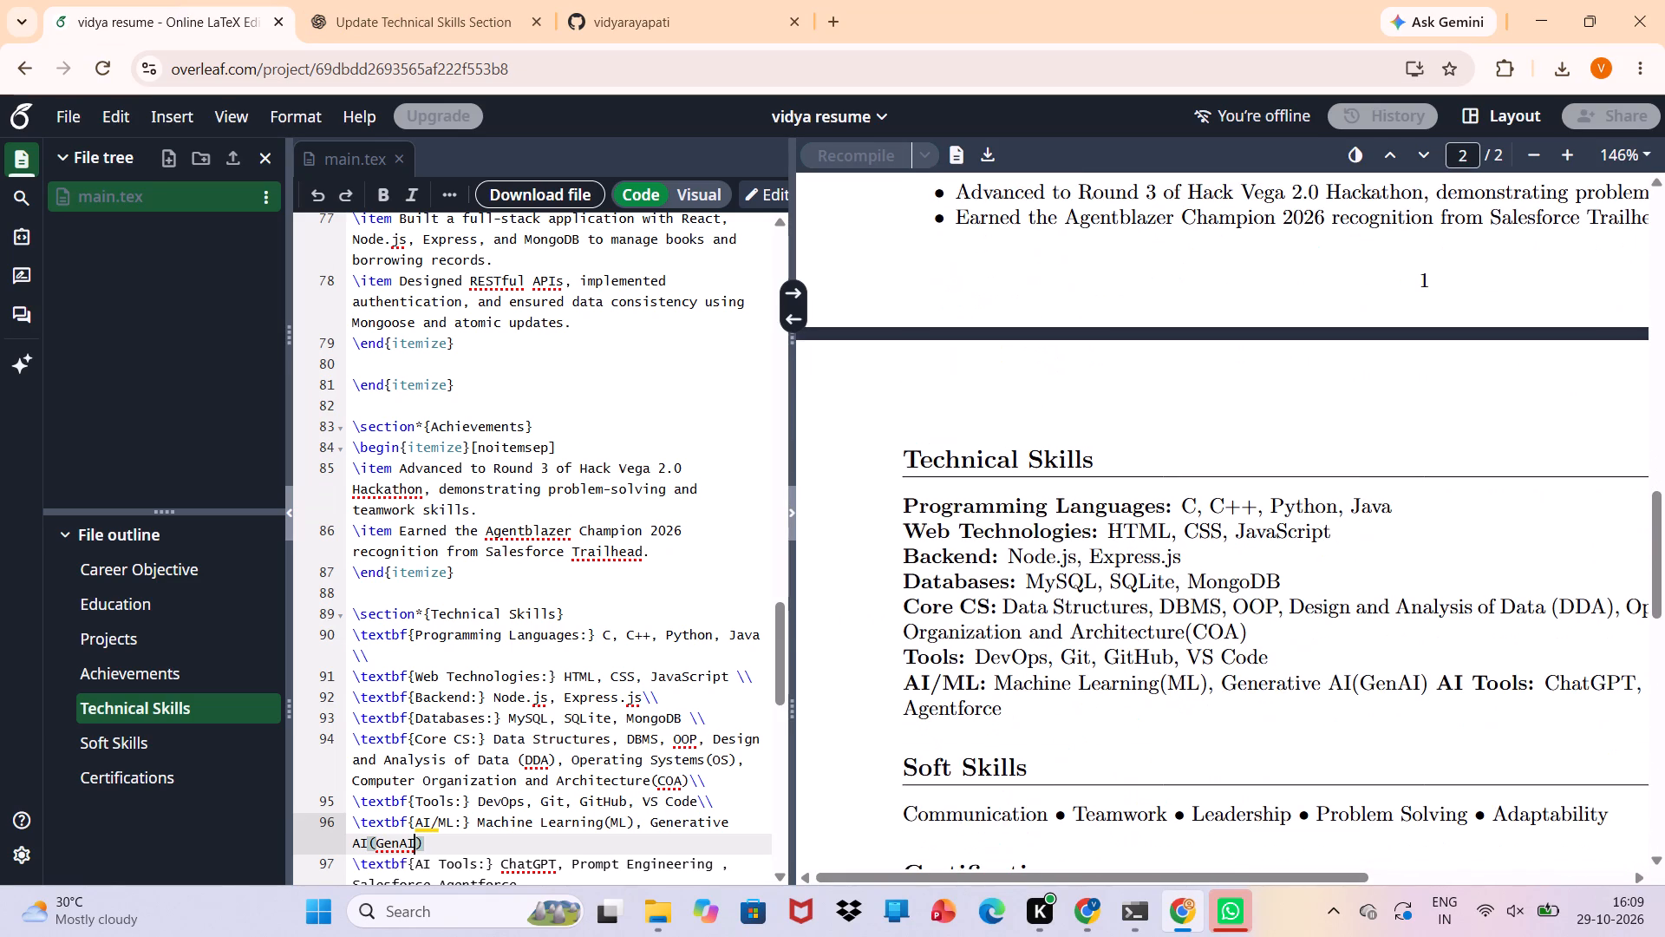
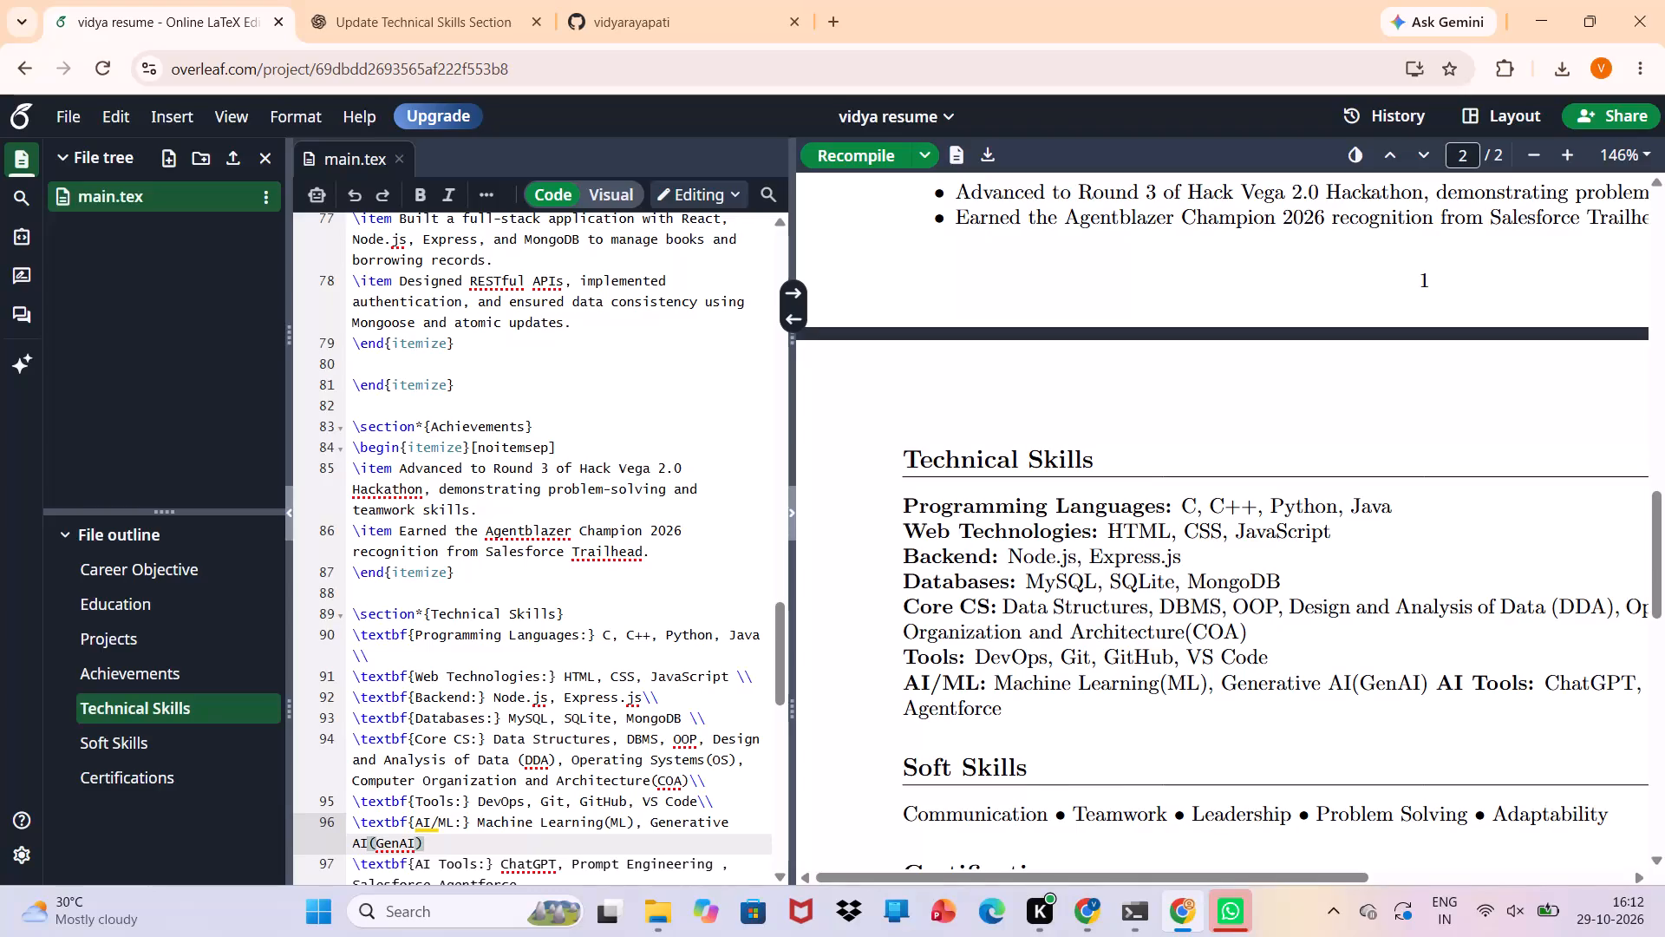
Review both pages of the resume in the PDF preview, from Education and Projects through Technical Skills, Soft Skills and Certifications.
scroll(1133, 599, "down", 1)
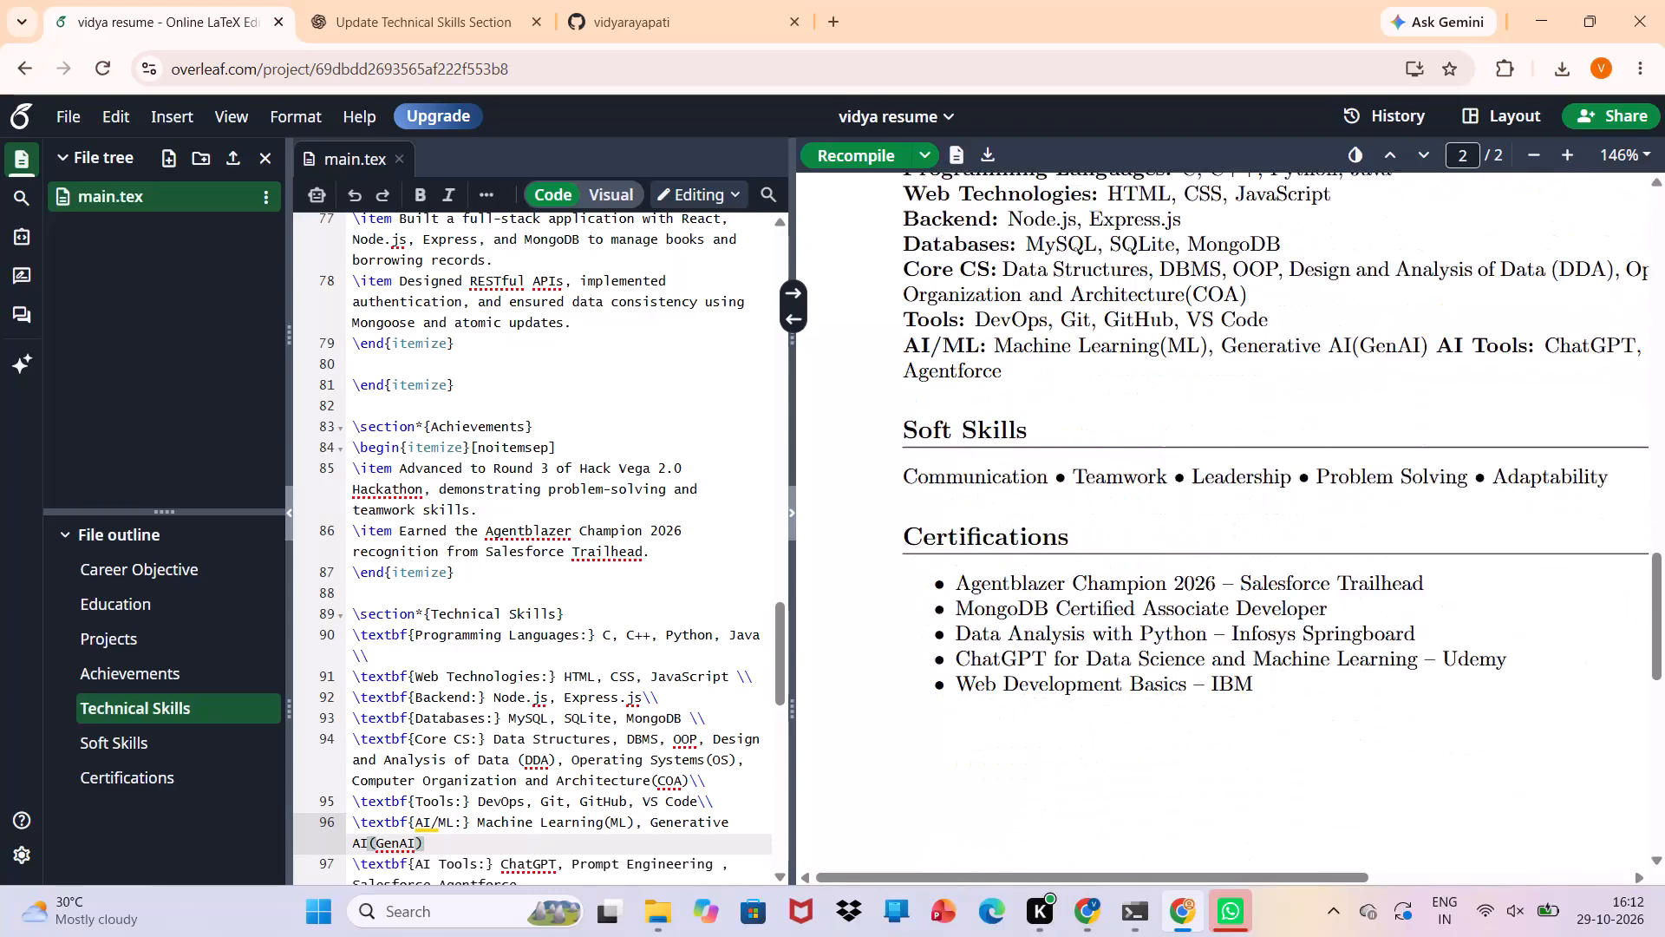
scroll(1133, 599, "down", 1)
scroll(1133, 599, "up", 1)
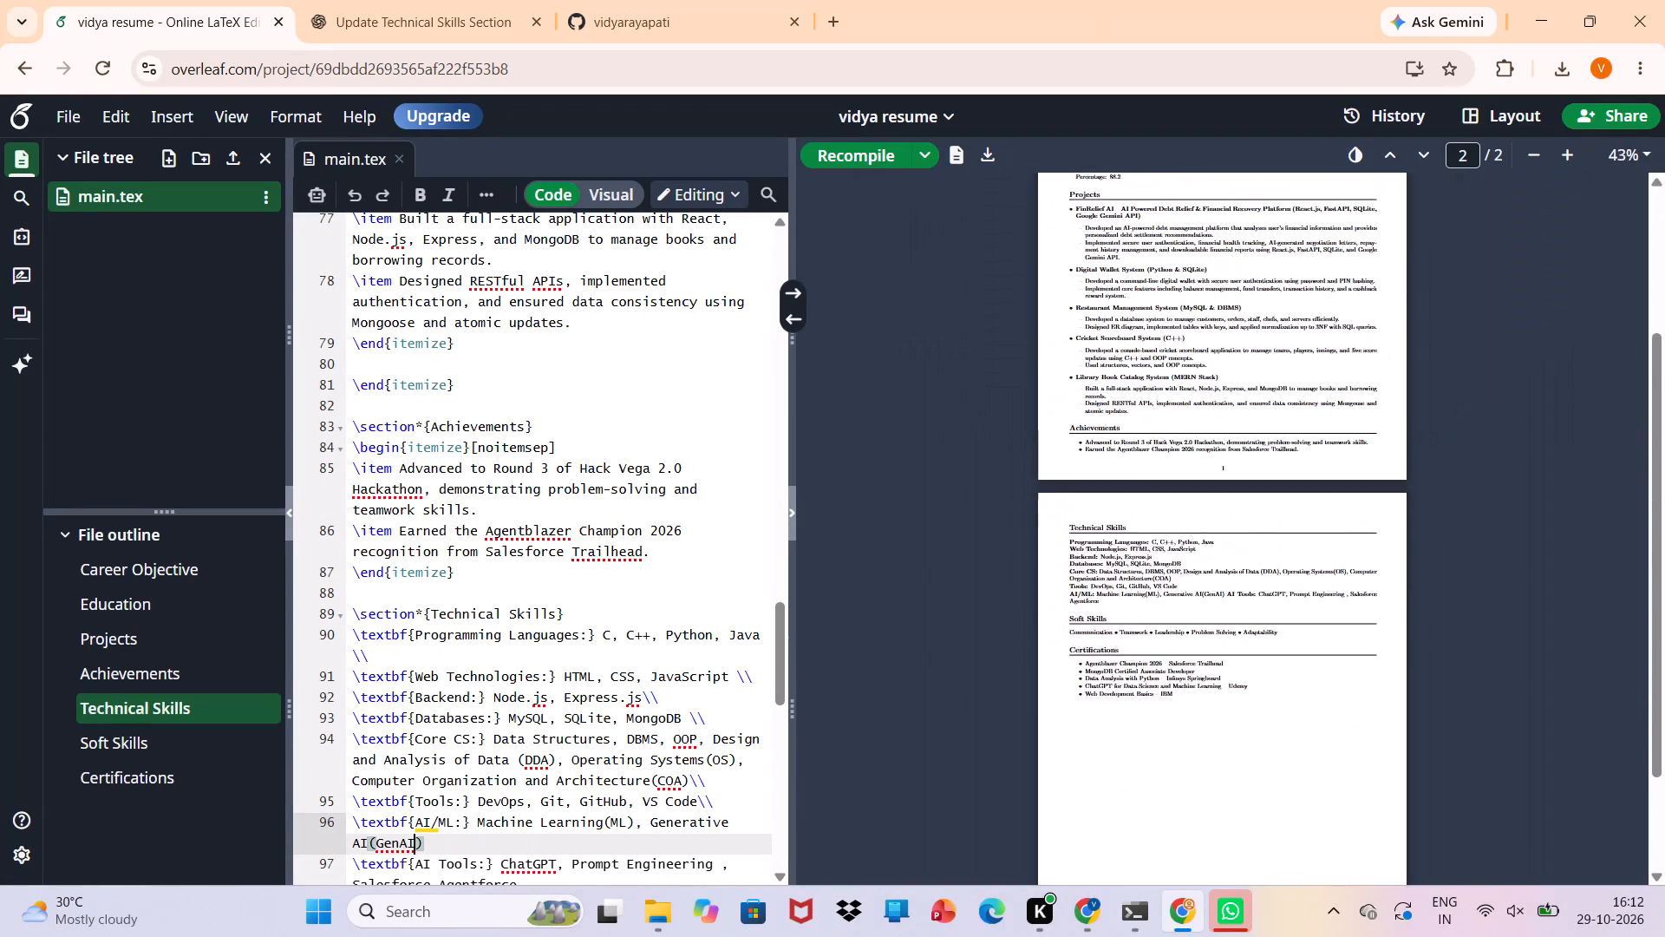
scroll(1133, 599, "up", 1)
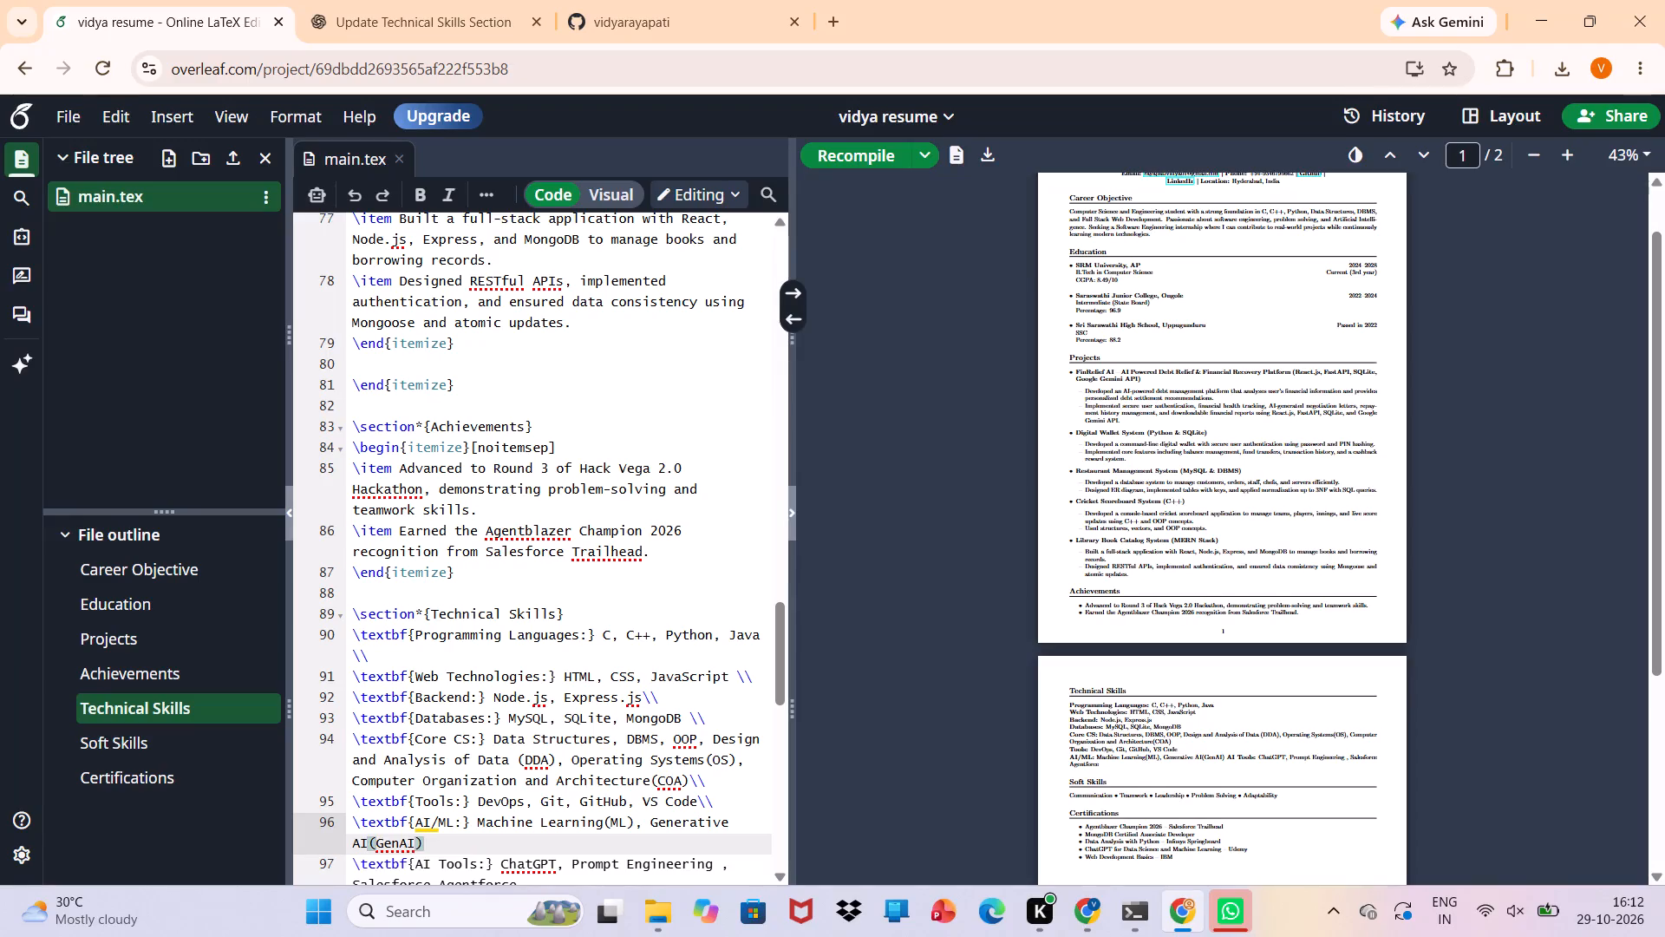
scroll(1133, 599, "up", 1)
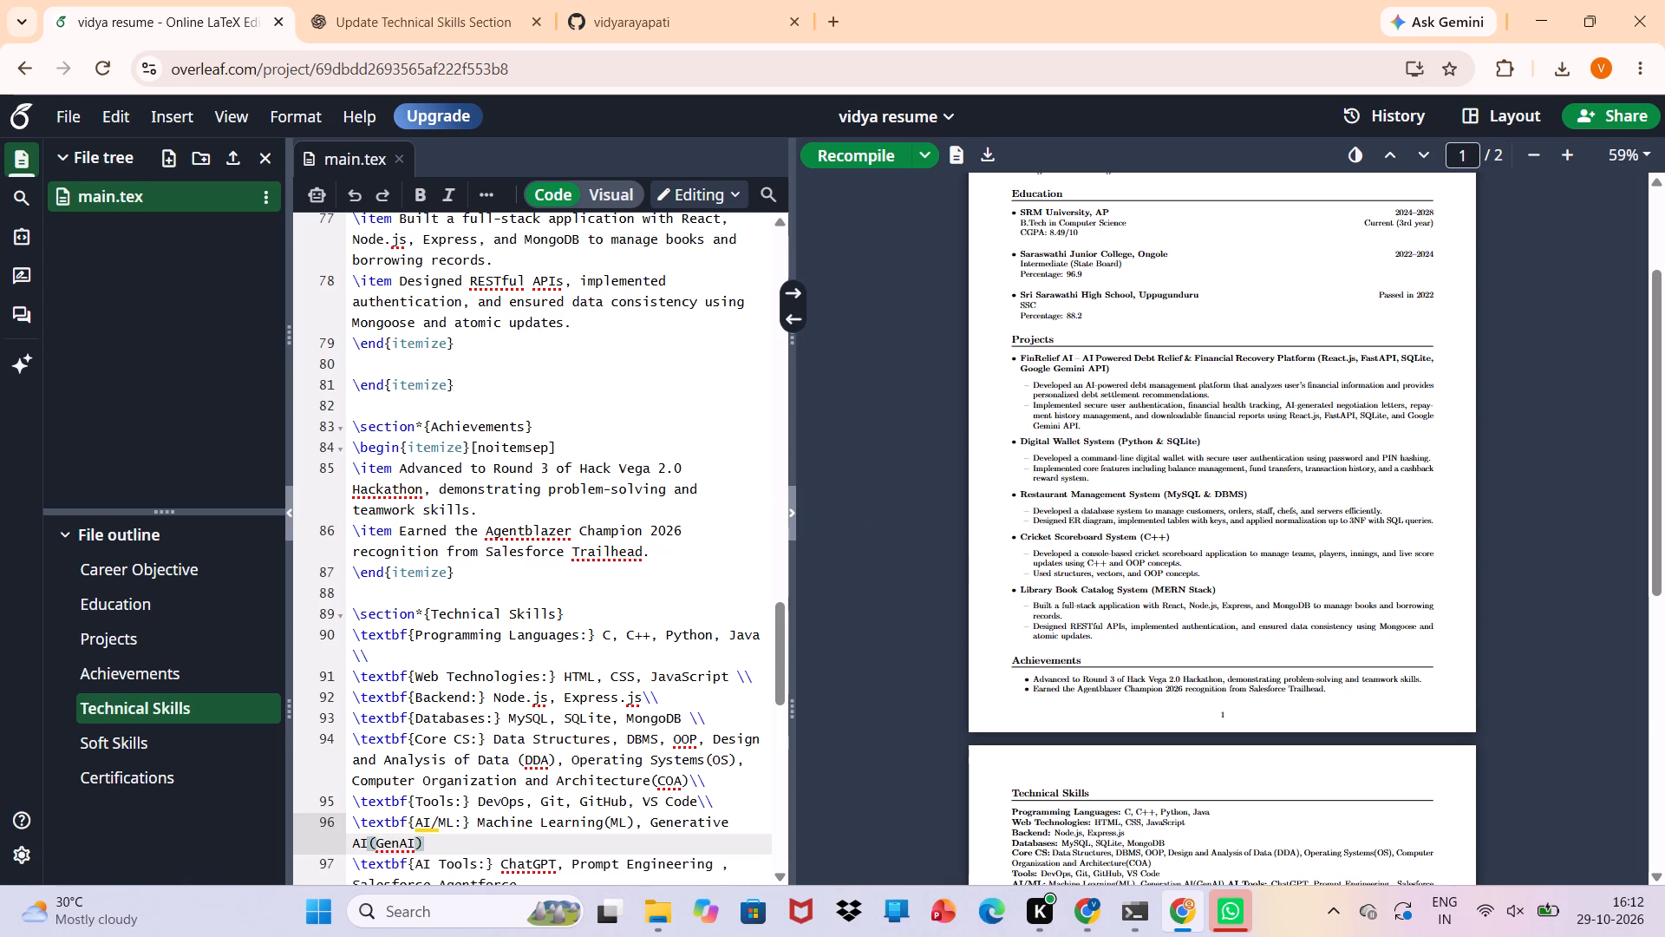
scroll(1041, 600, "down", 3)
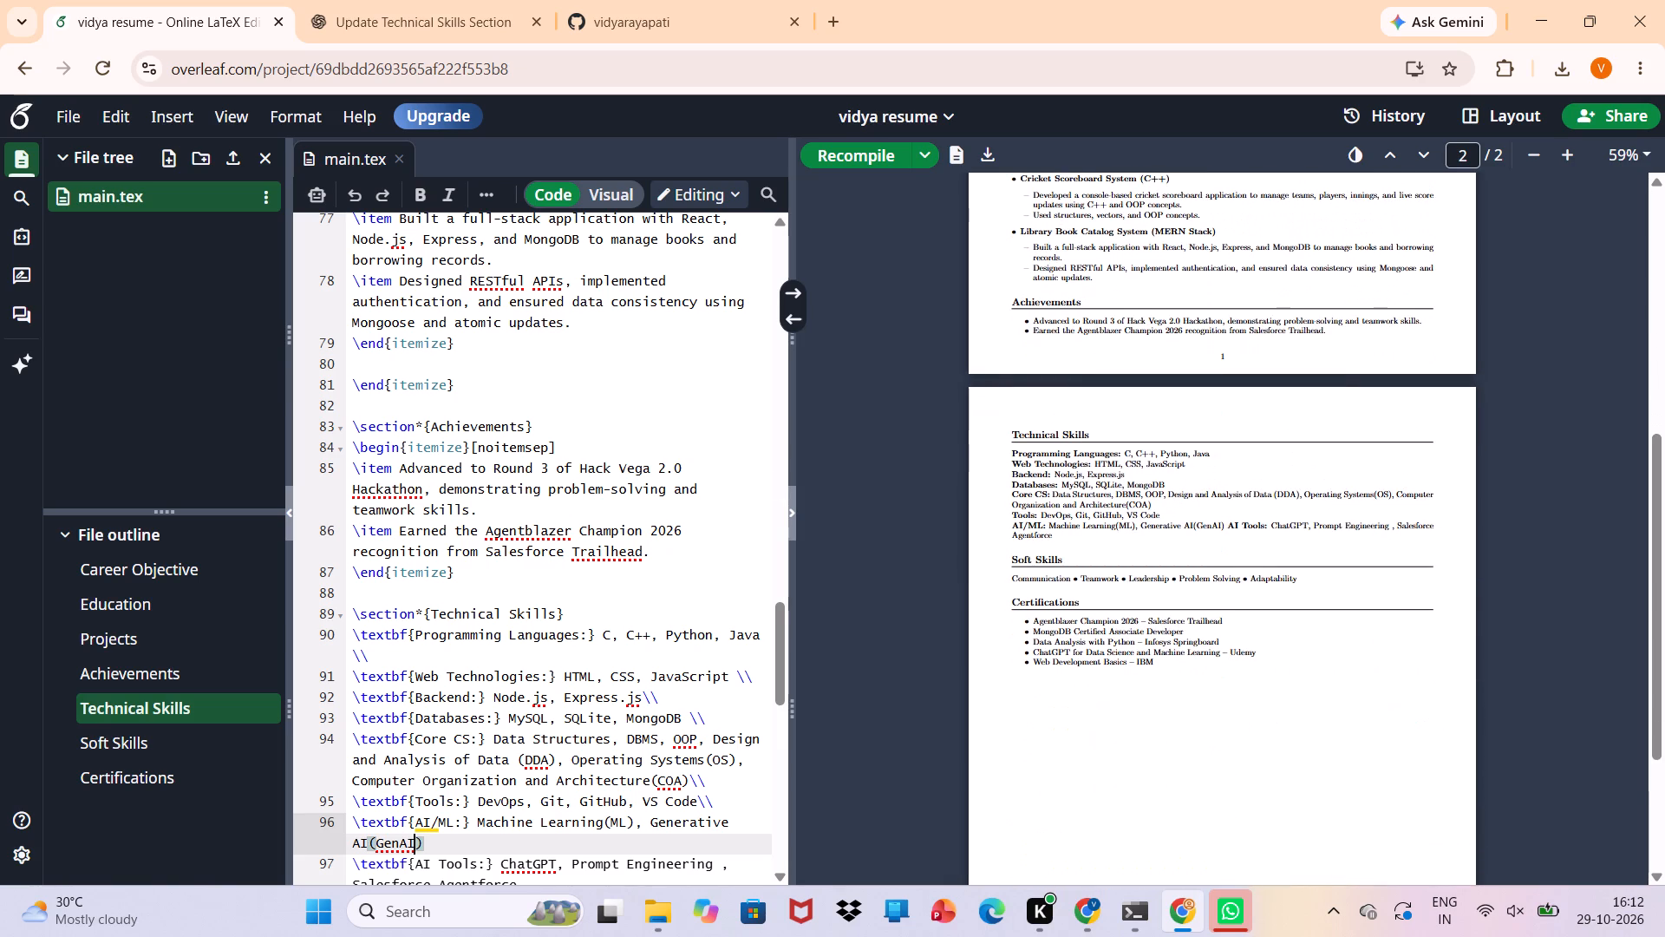
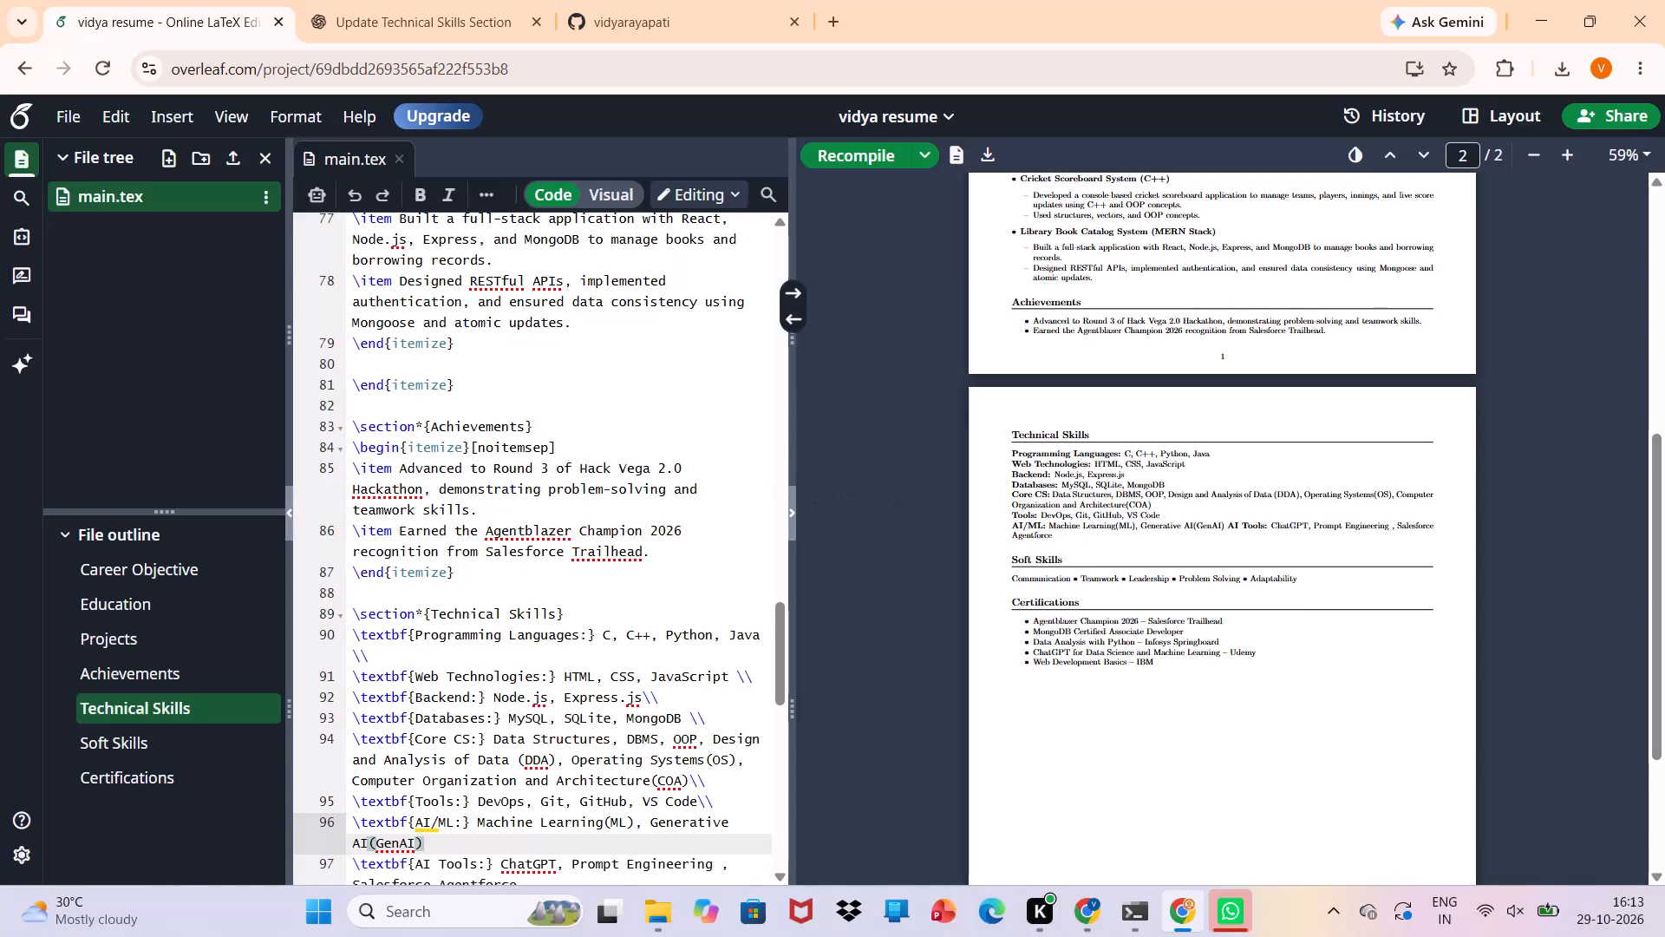
Review the resume's project entries in the LaTeX source against the PDF preview, from Library Book Catalog System up to FinRelief AI.
scroll(753, 484, "up", 1)
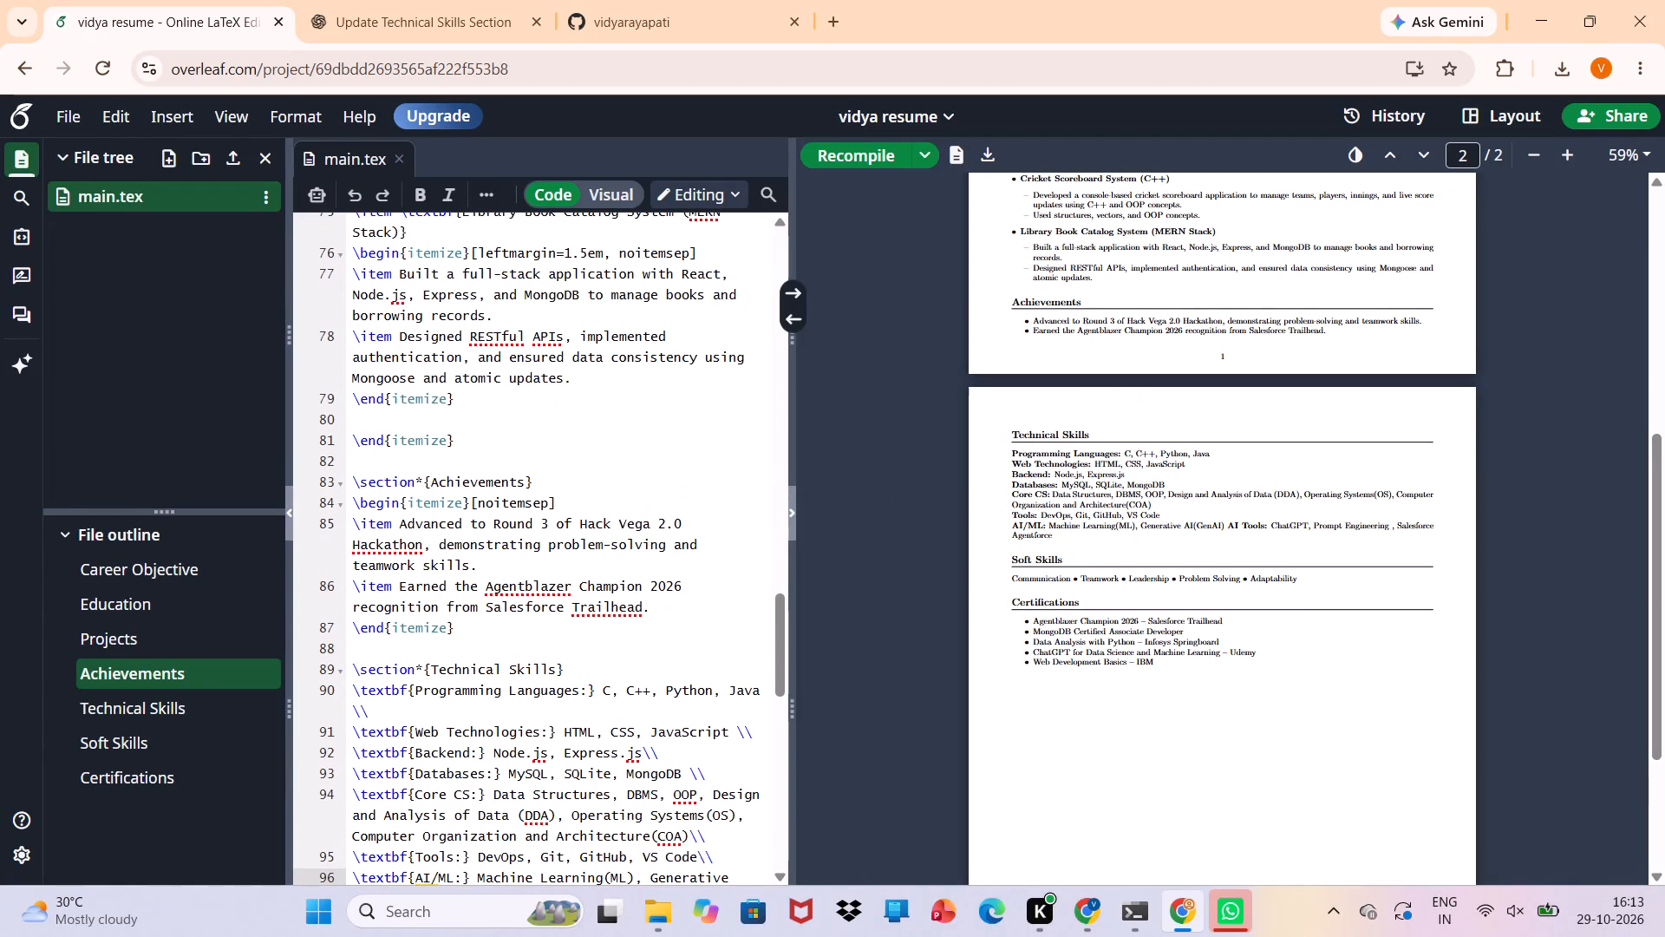
scroll(549, 408, "up", 4)
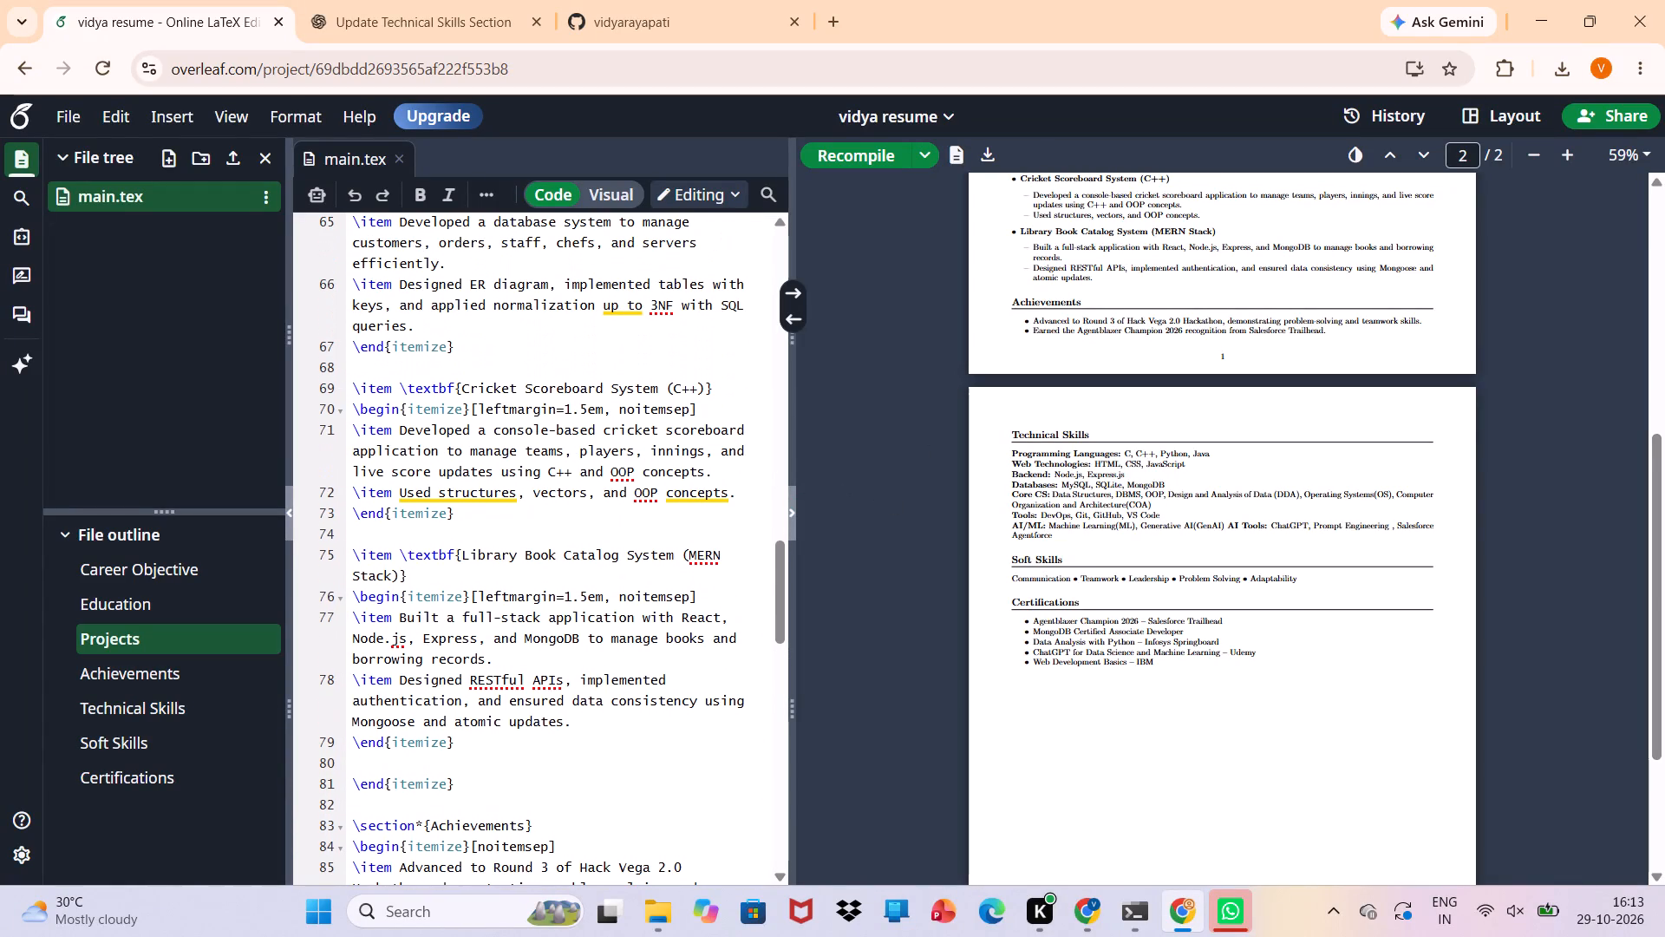
scroll(1087, 283, "up", 3)
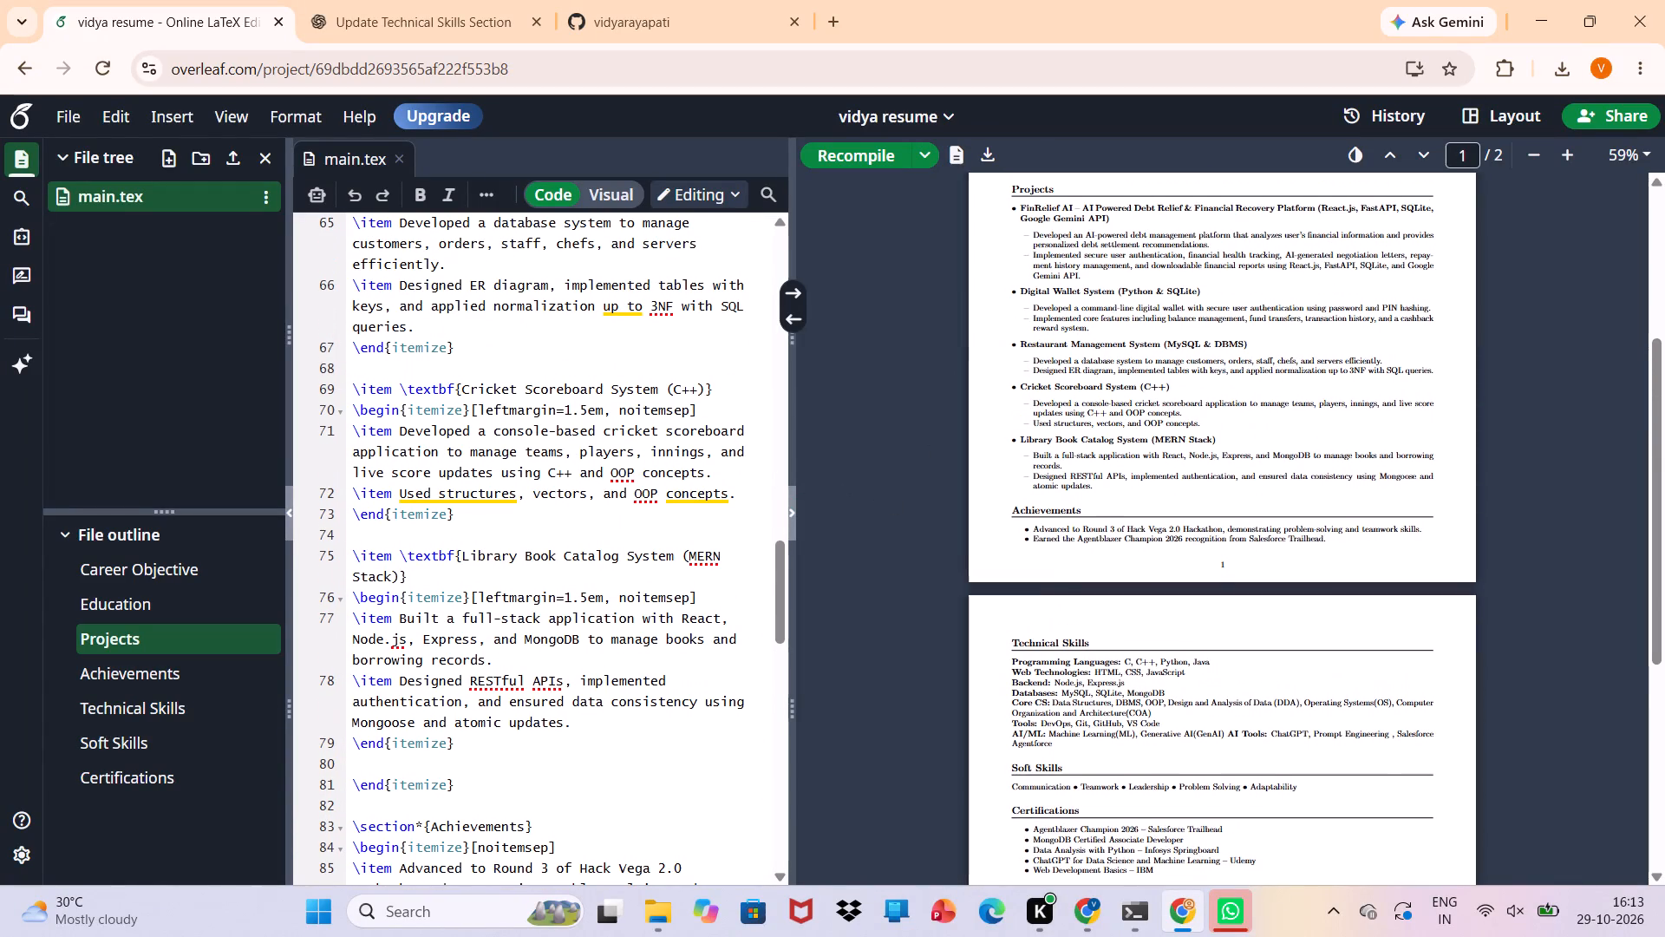
scroll(1087, 283, "up", 1)
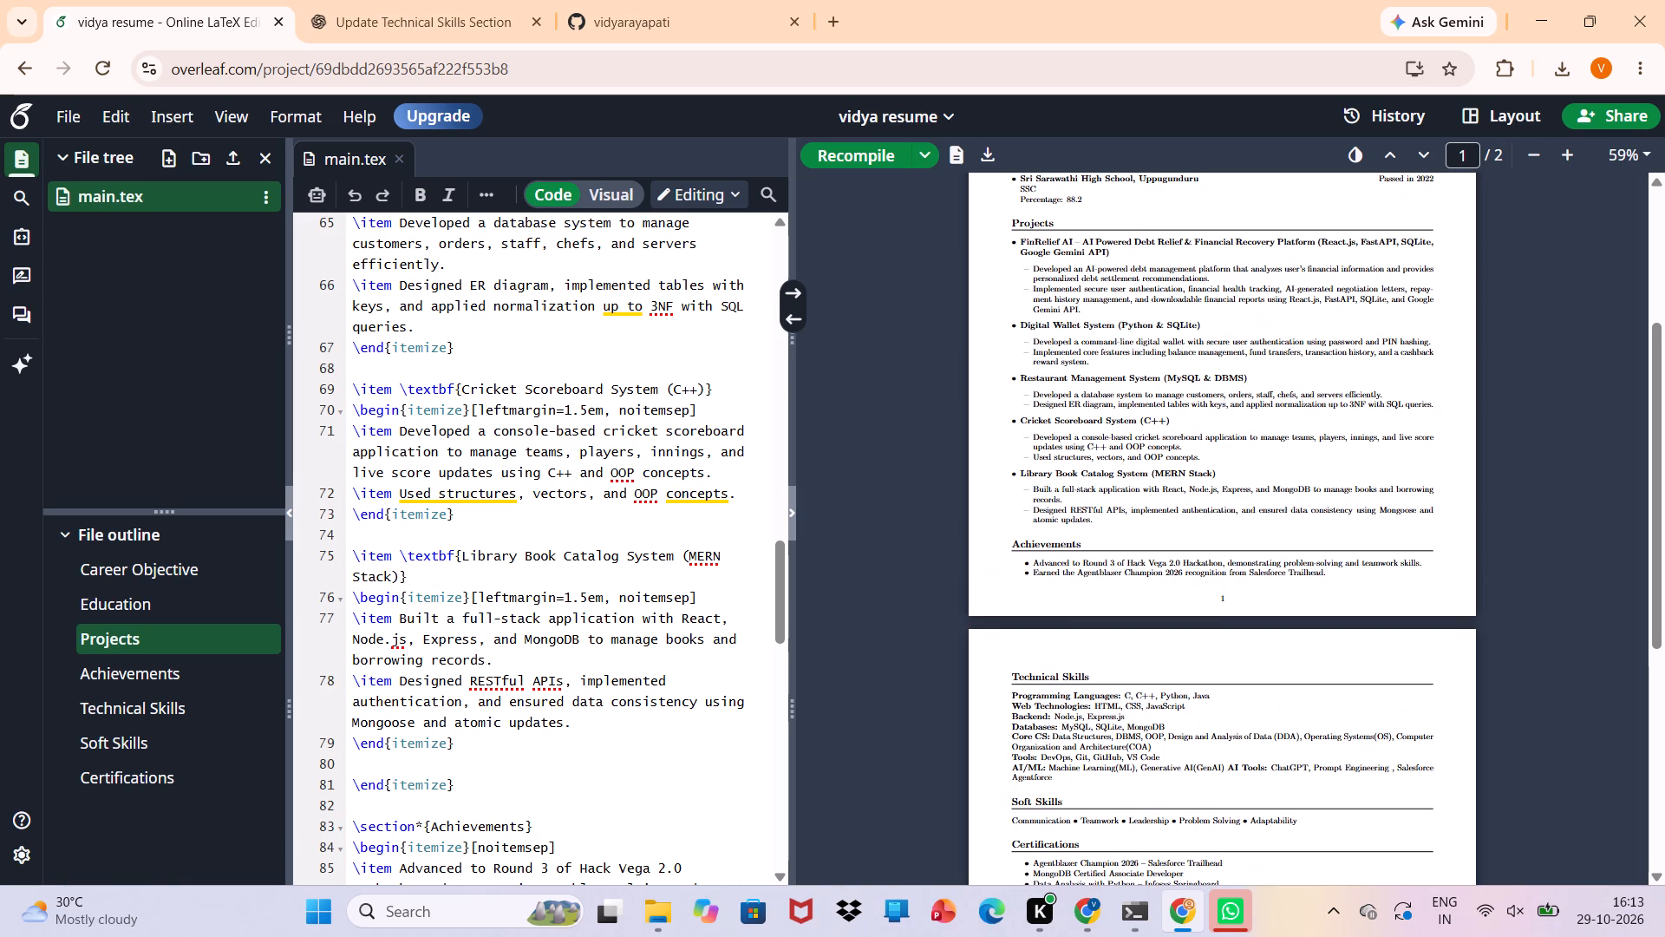
scroll(526, 441, "up", 1)
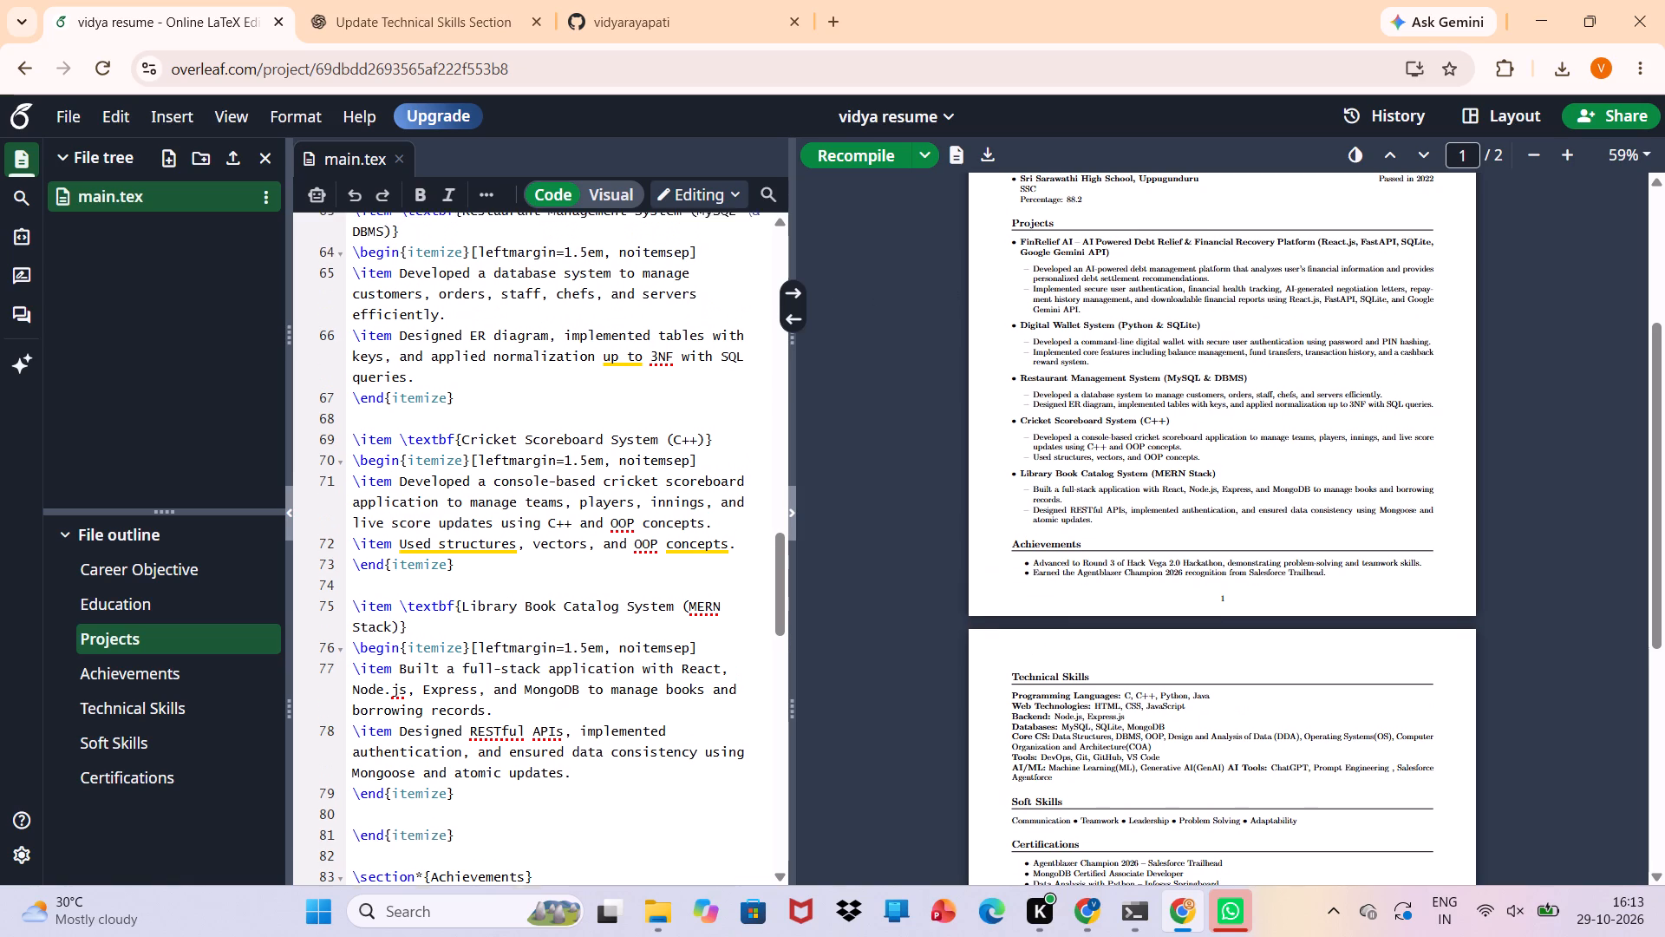
scroll(526, 441, "up", 1)
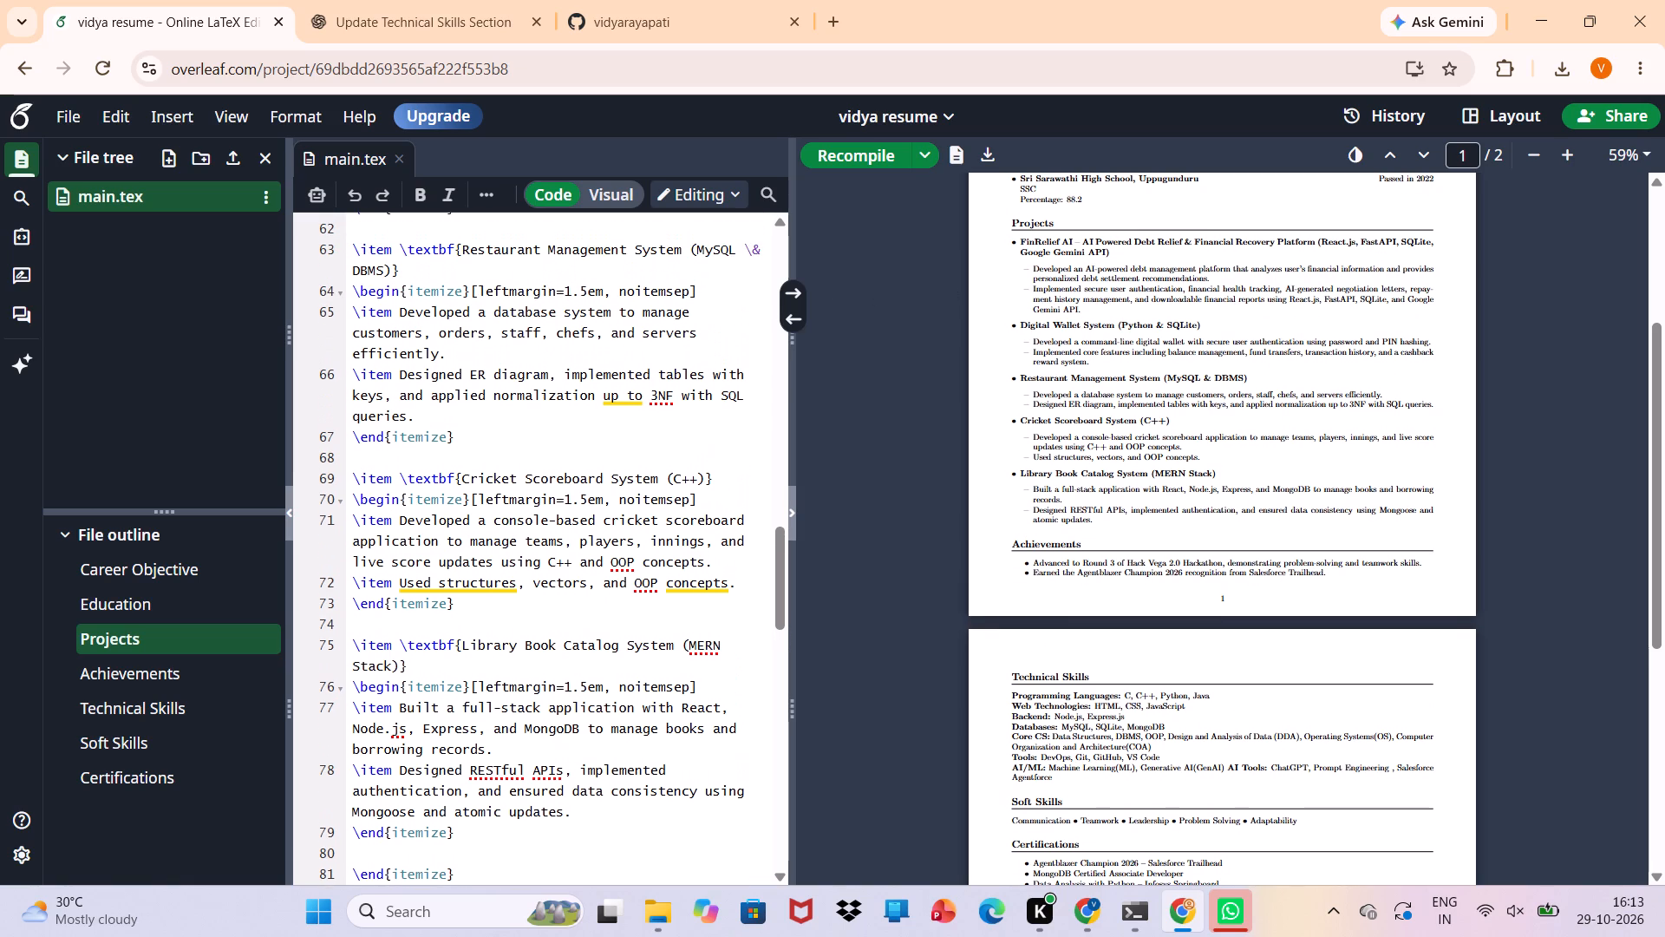
scroll(526, 441, "up", 2)
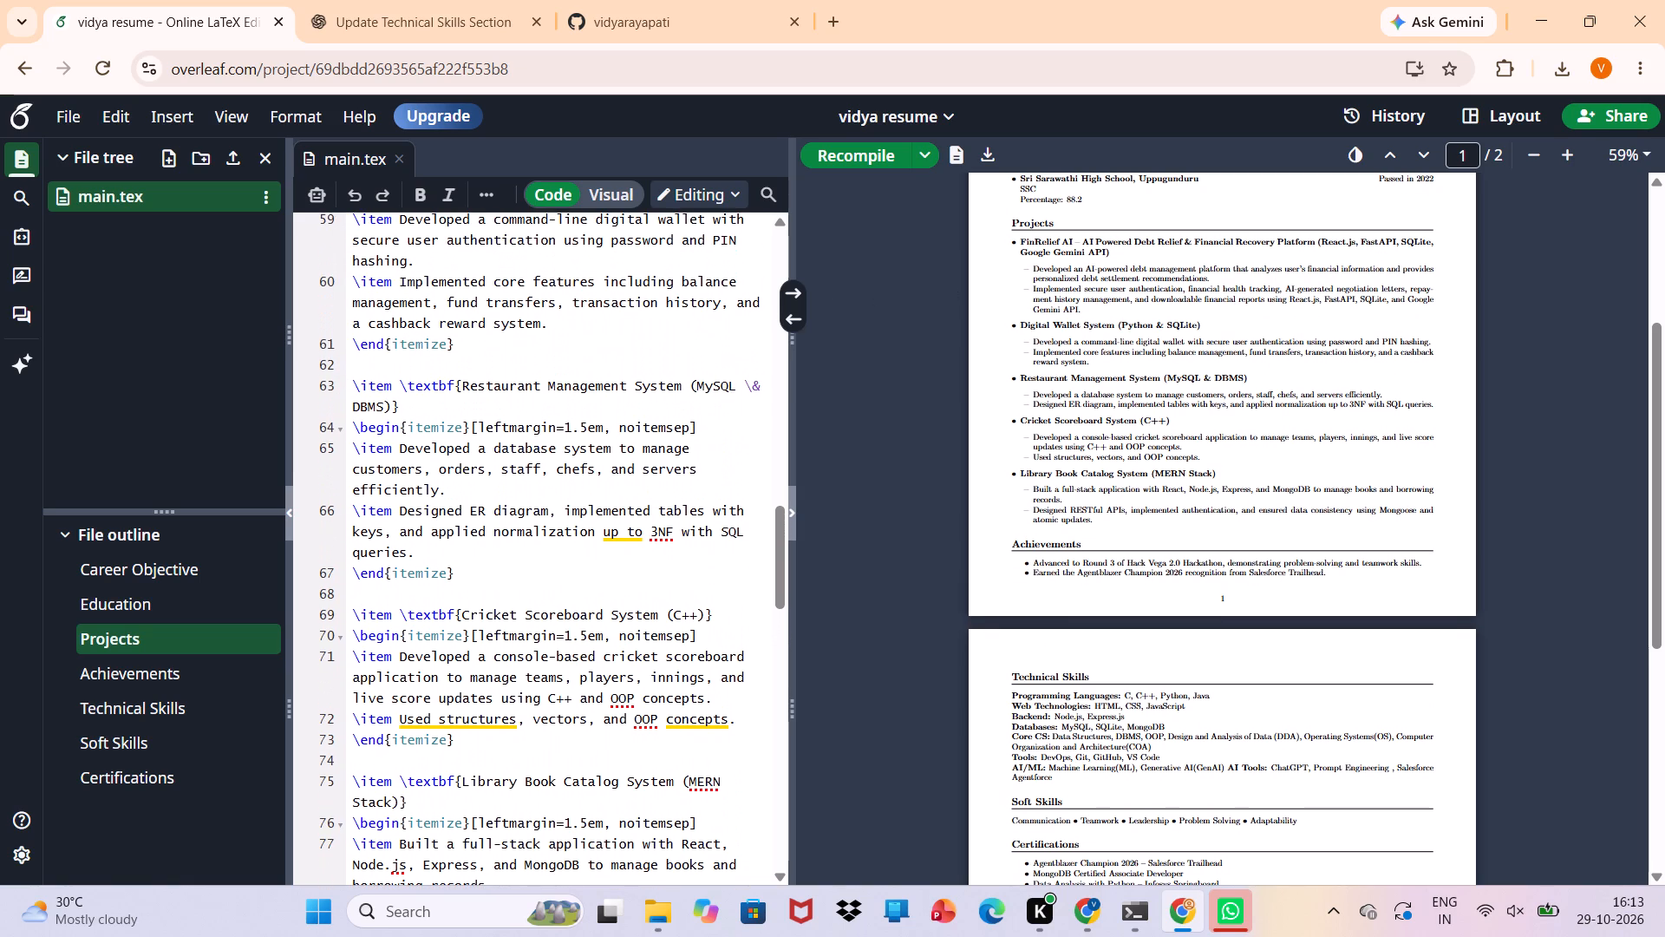
scroll(526, 441, "up", 2)
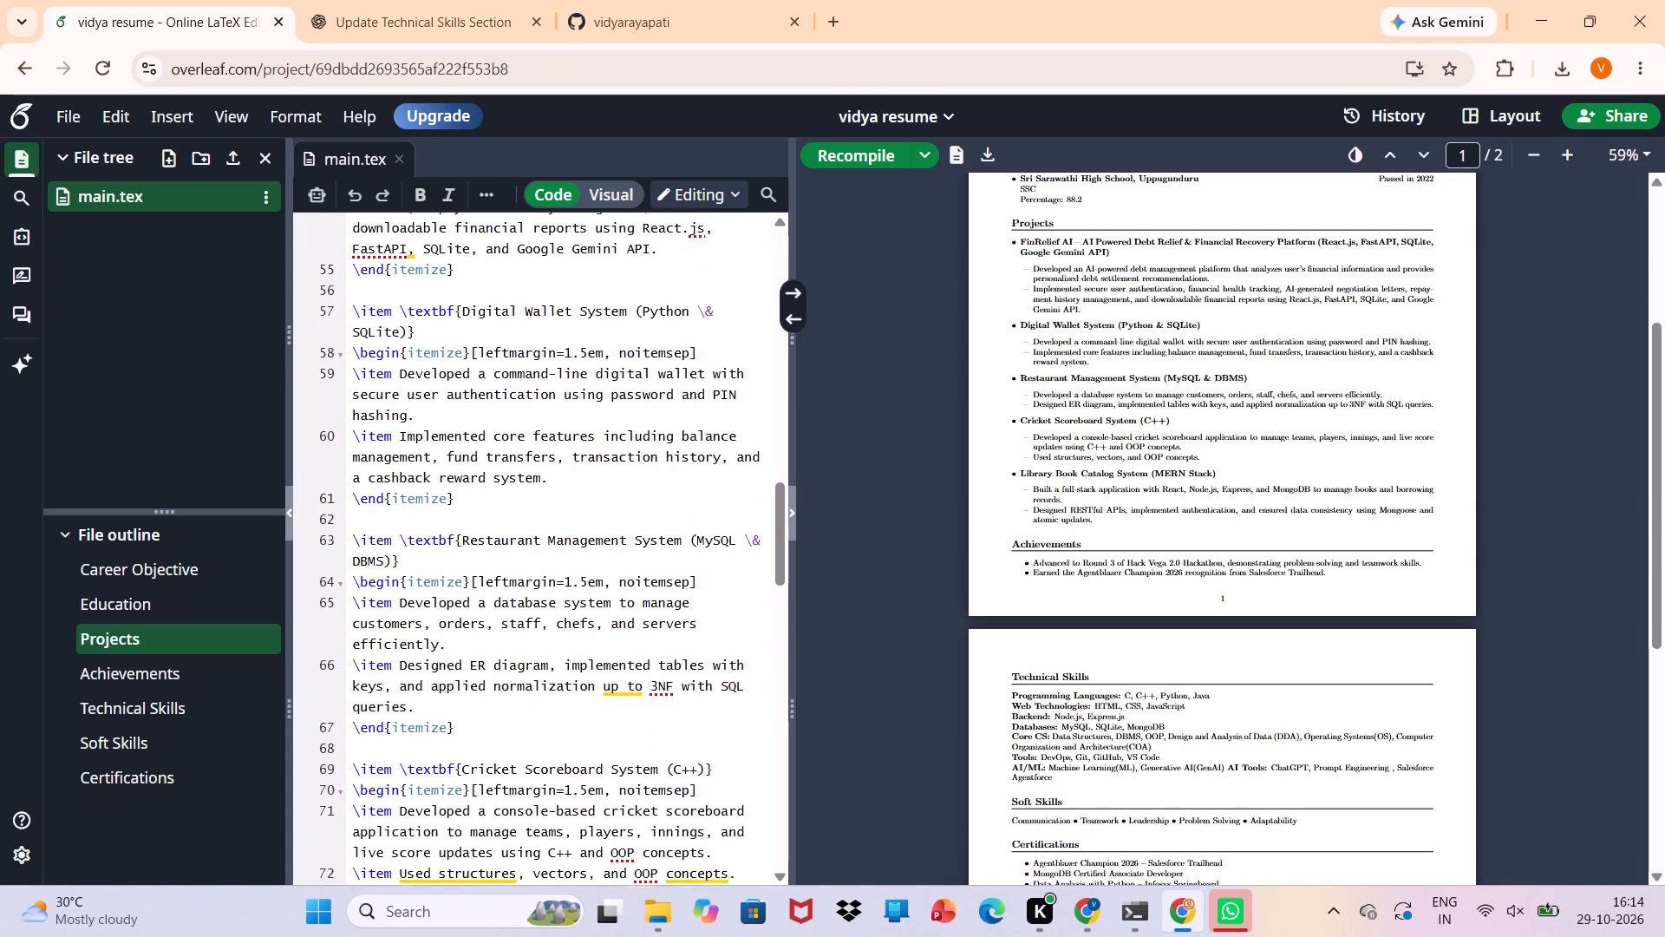
scroll(526, 441, "up", 2)
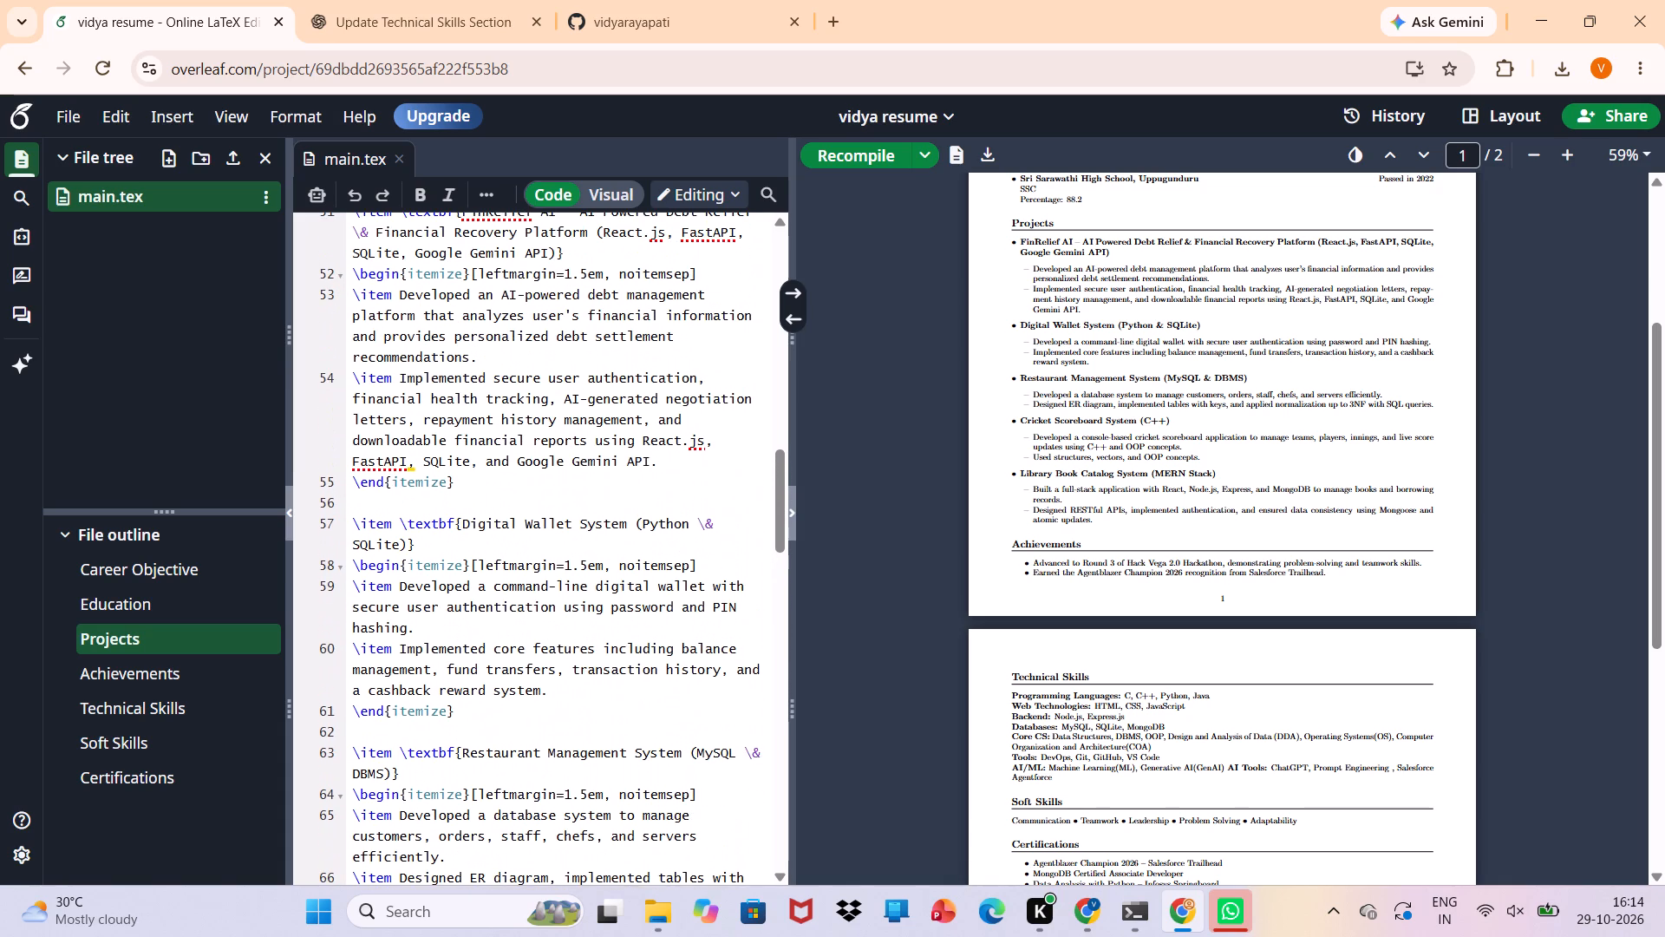
scroll(526, 441, "up", 3)
scroll(526, 441, "down", 1)
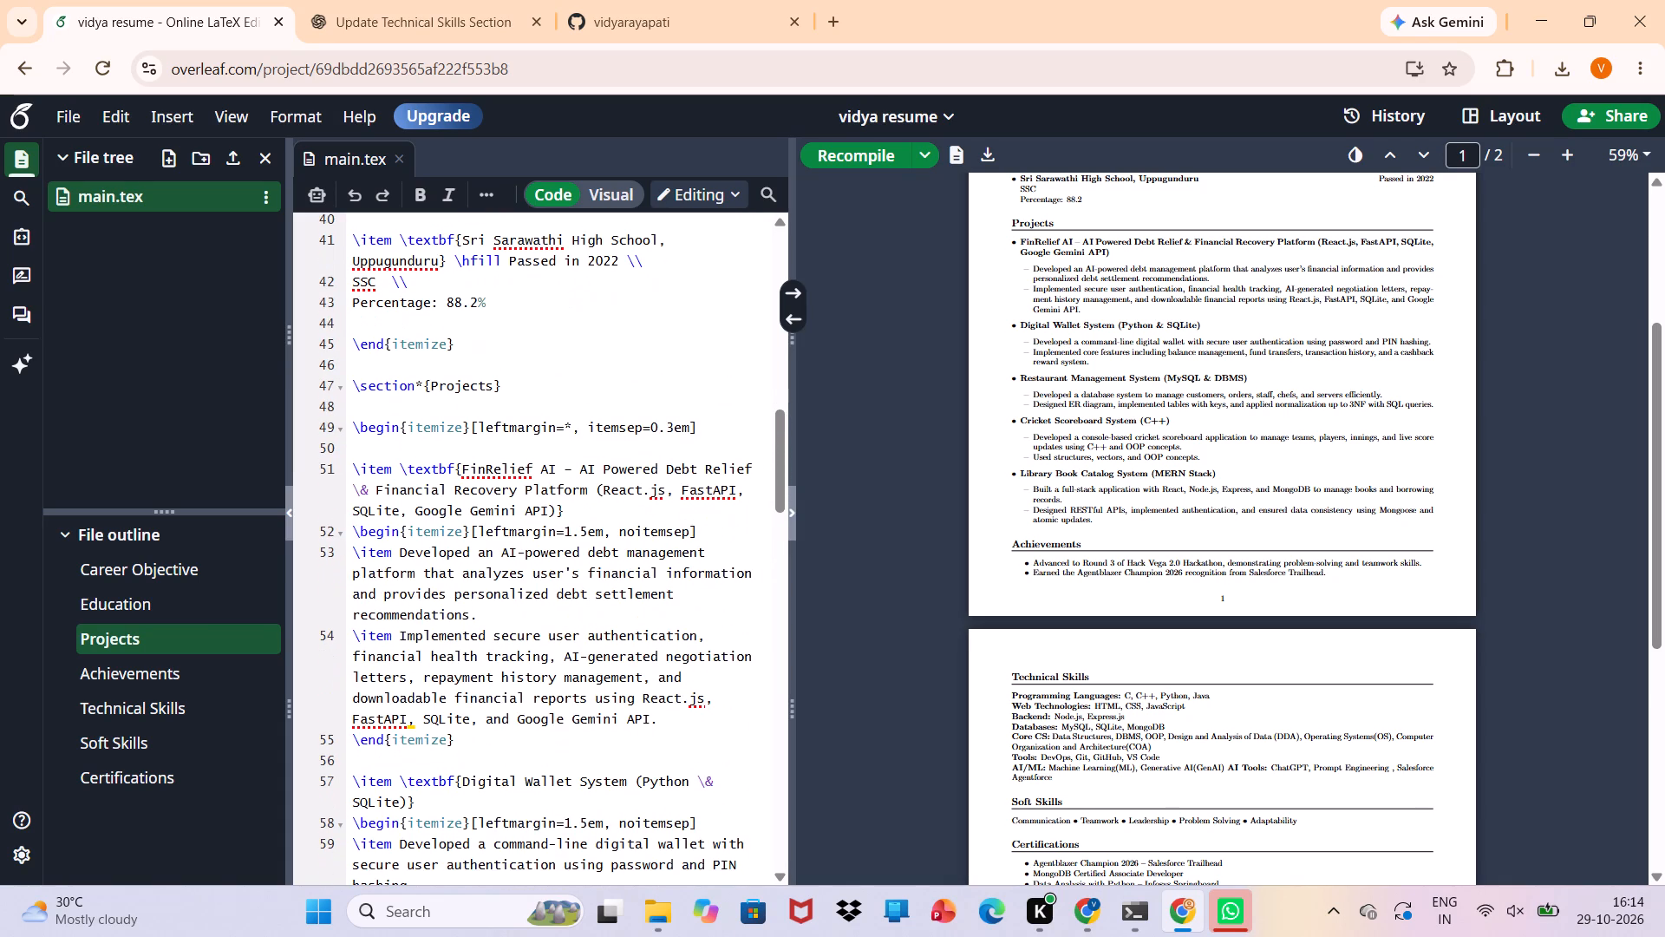
scroll(526, 441, "down", 1)
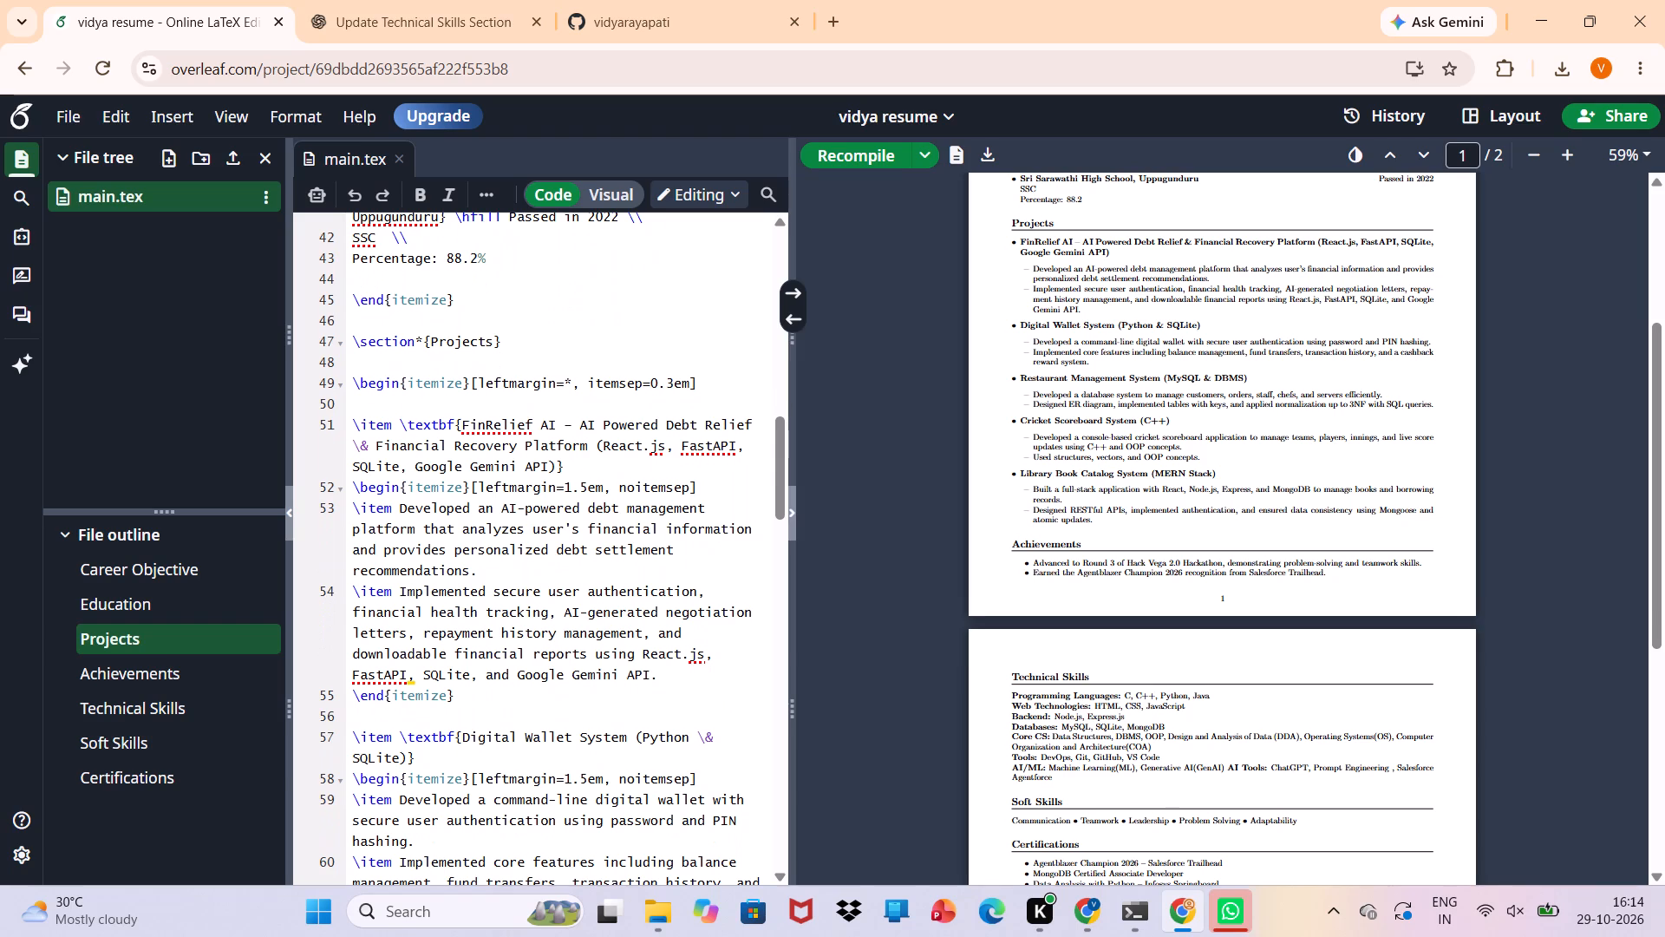
scroll(526, 441, "down", 1)
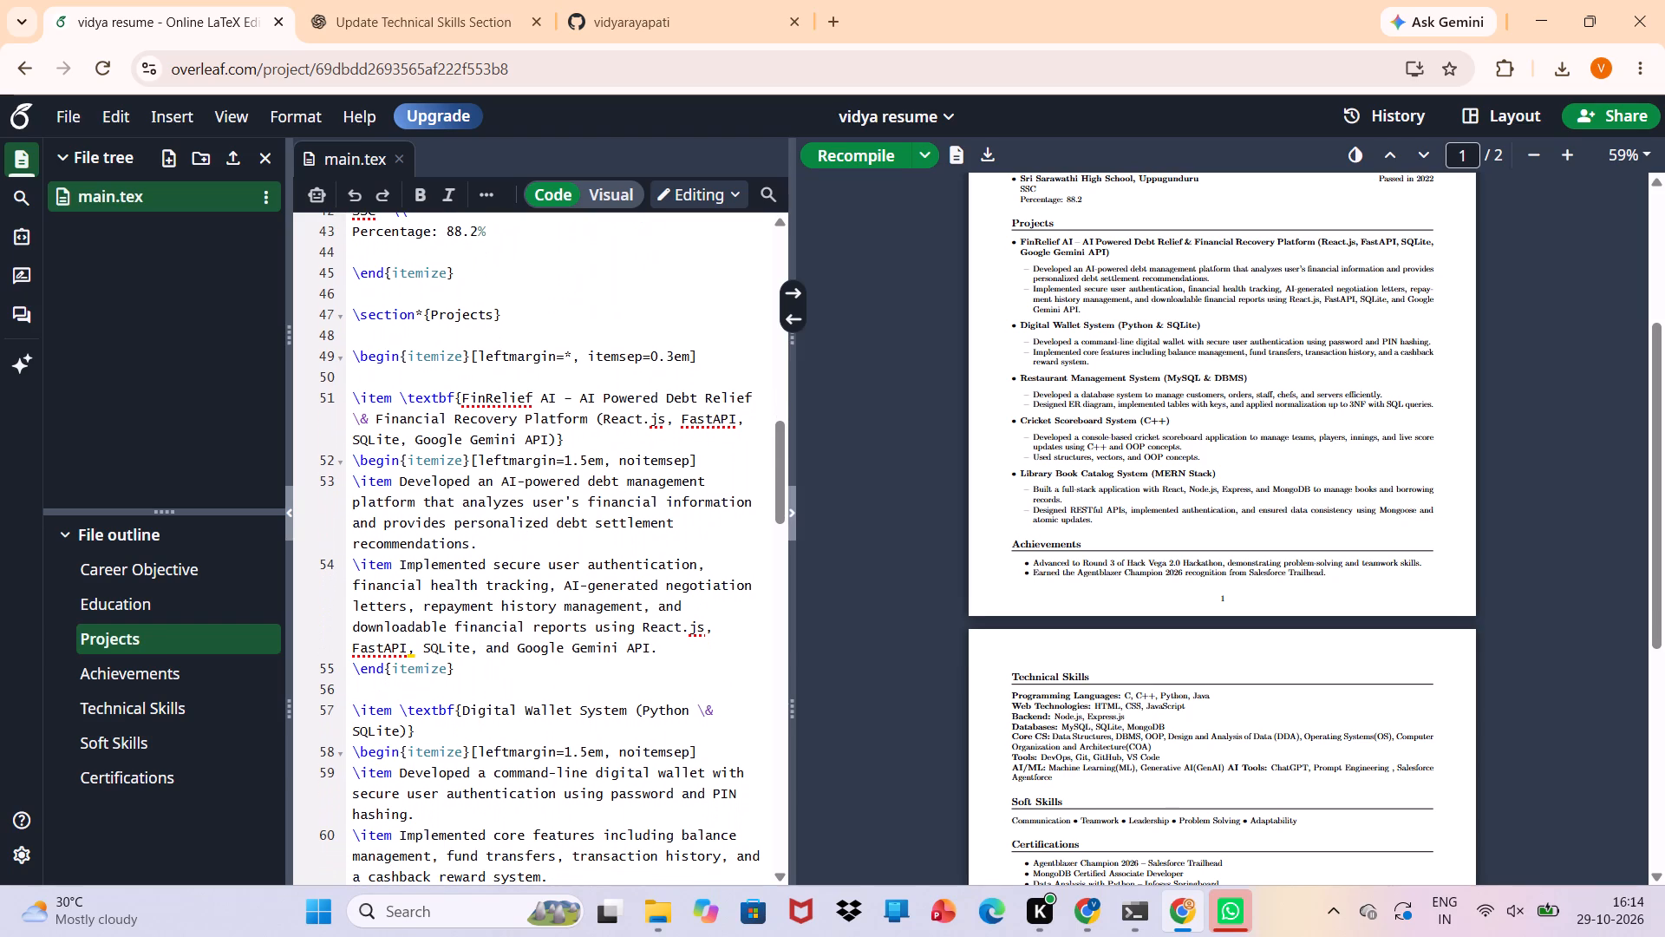
scroll(526, 441, "down", 1)
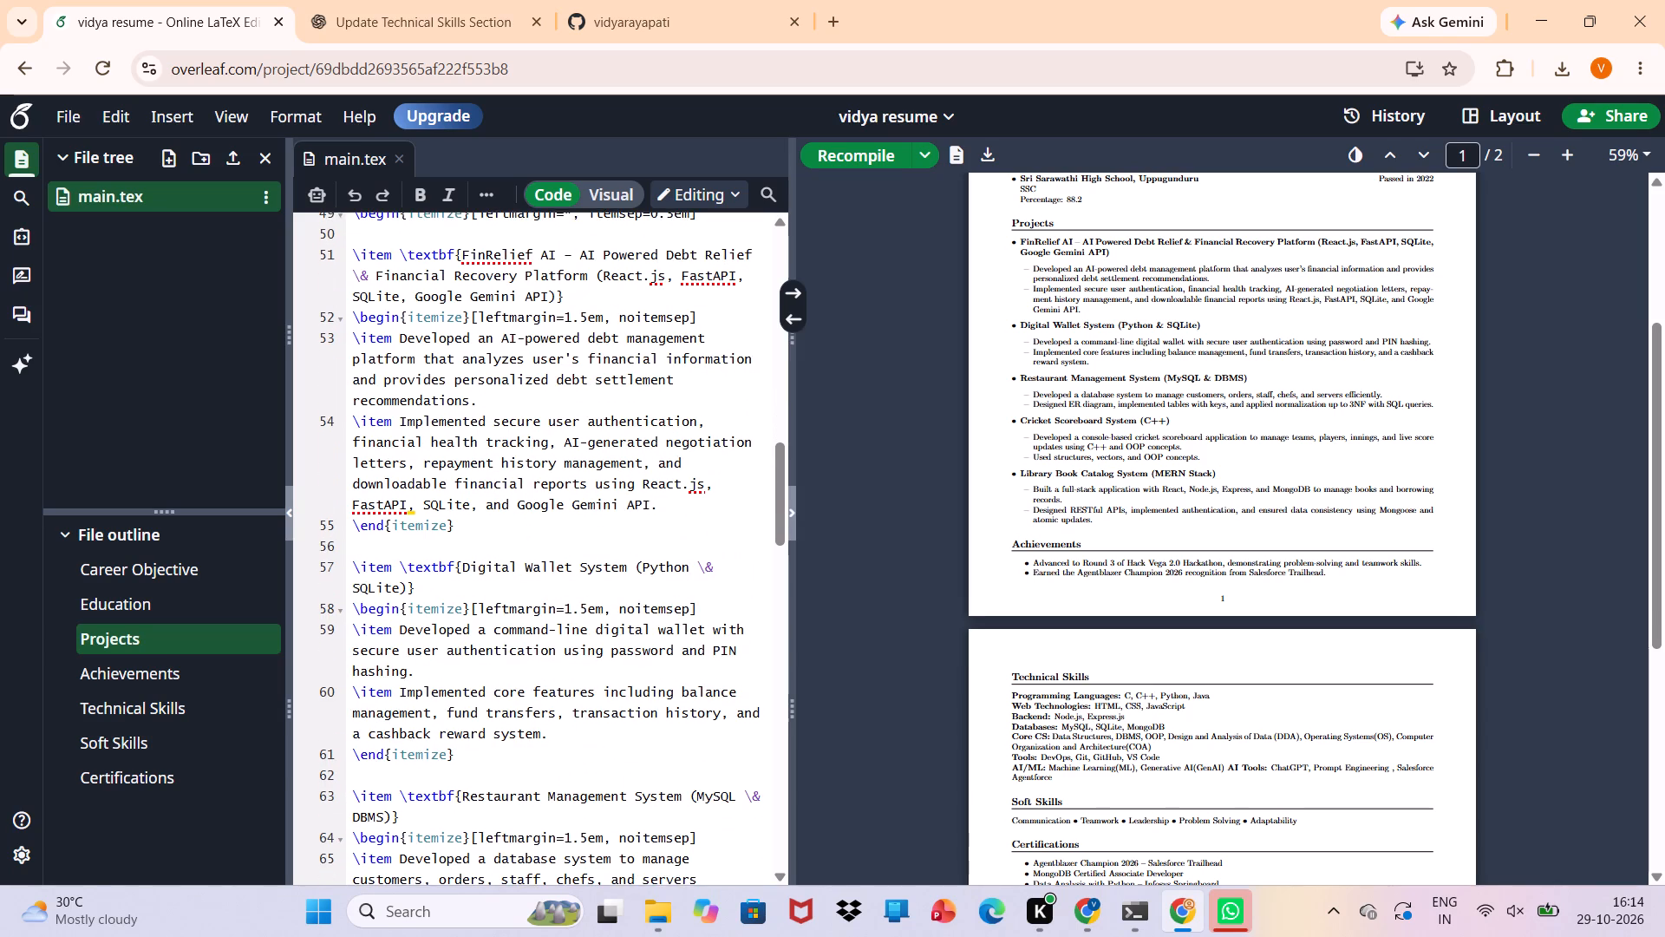
Delete the whole Cricket Scoreboard System (C++) entry and its leftover blank line from the Projects section, and recompile the resume.
scroll(526, 441, "down", 4)
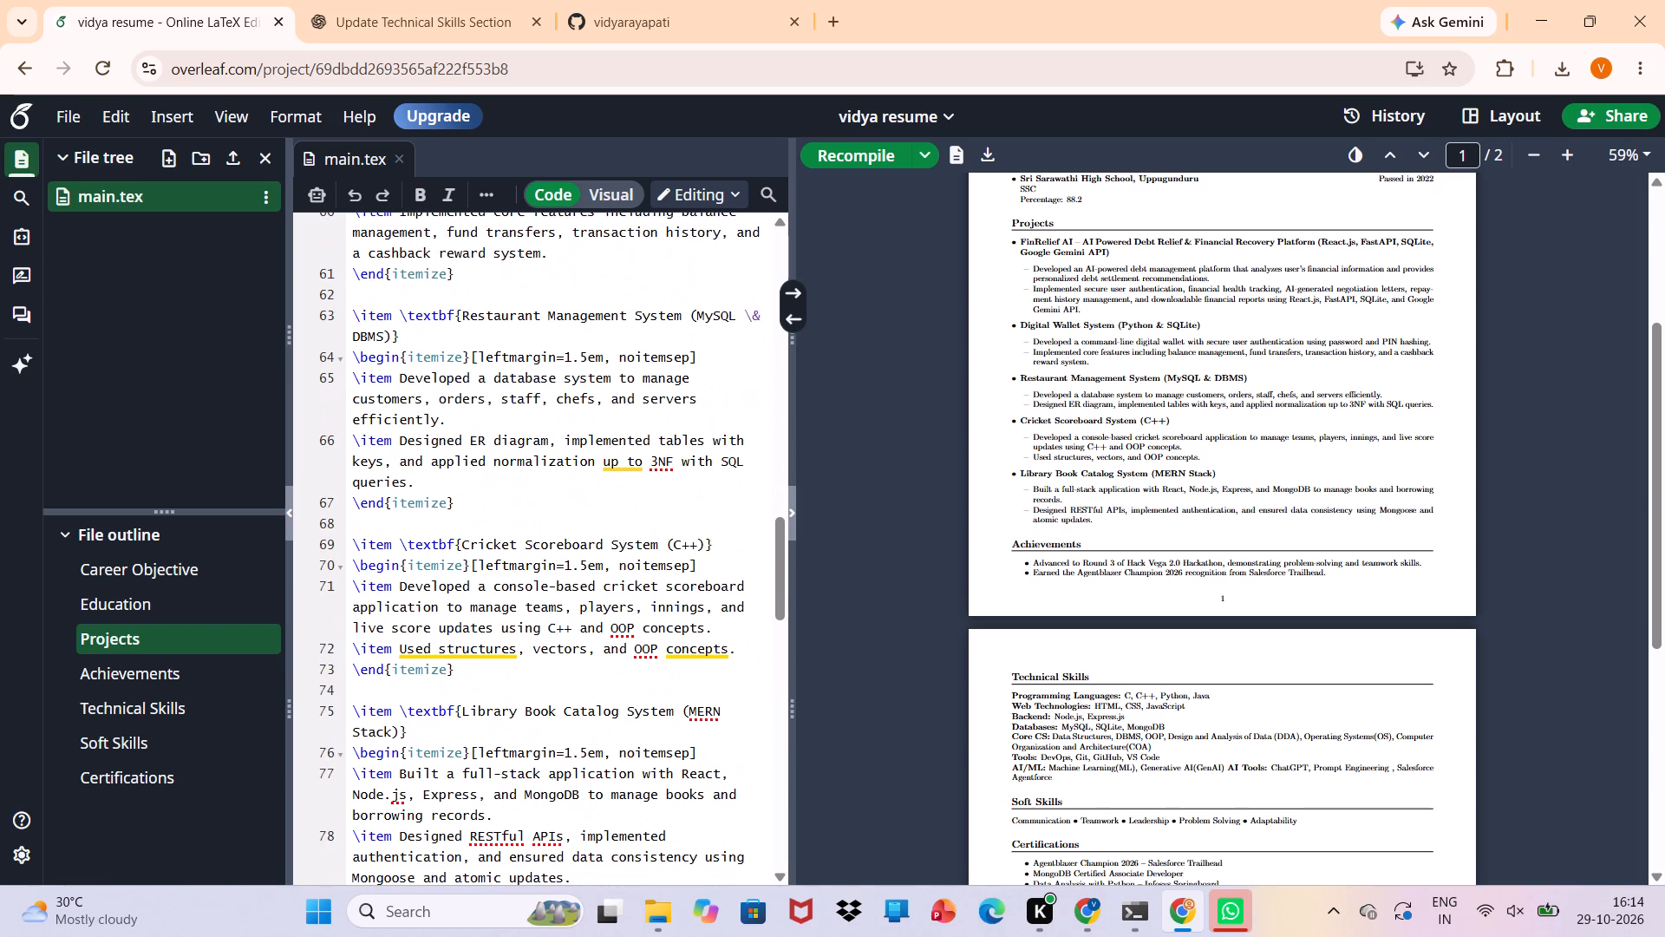
scroll(526, 441, "down", 1)
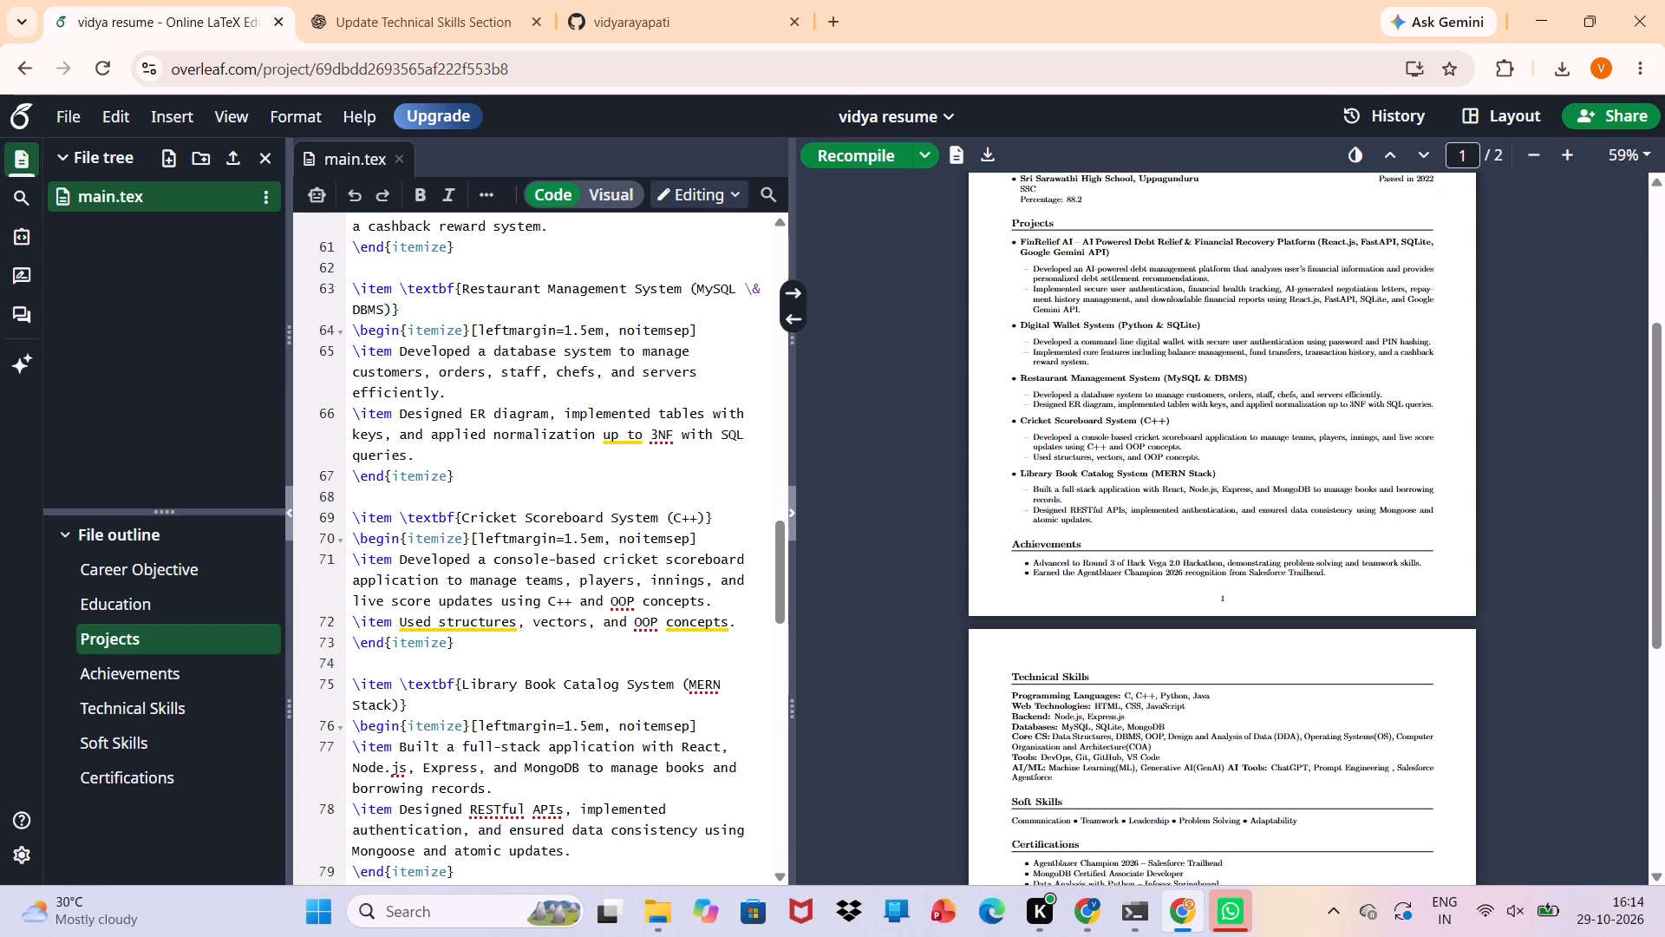
left_click_drag(350, 512, 432, 587)
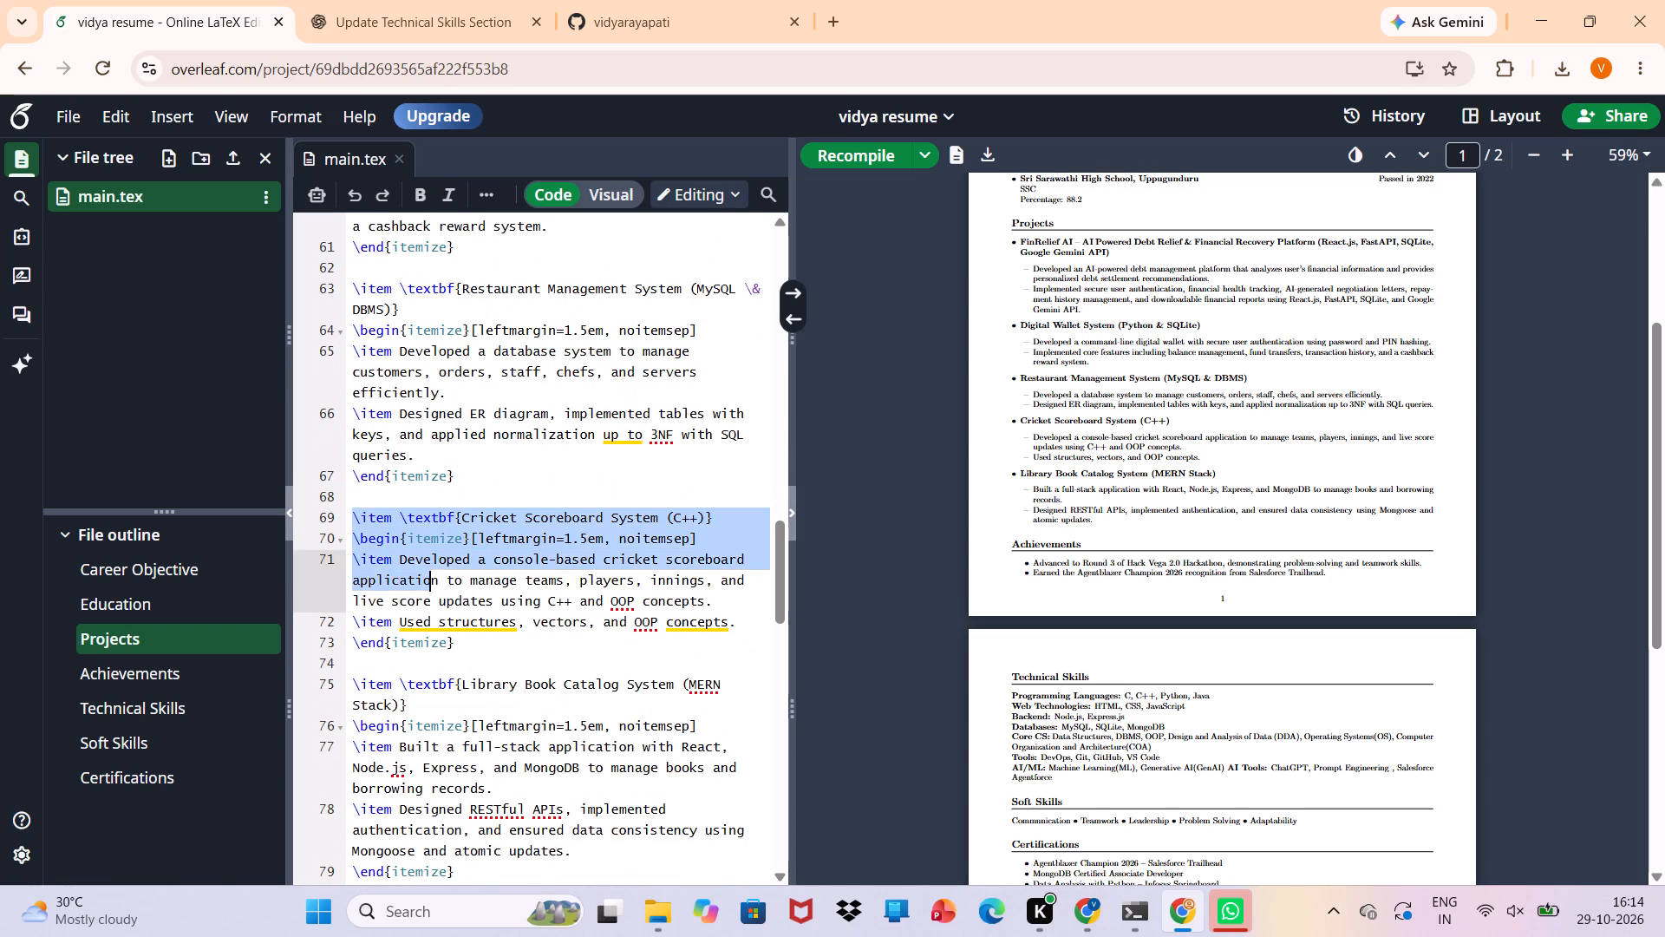
left_click_drag(432, 587, 454, 650)
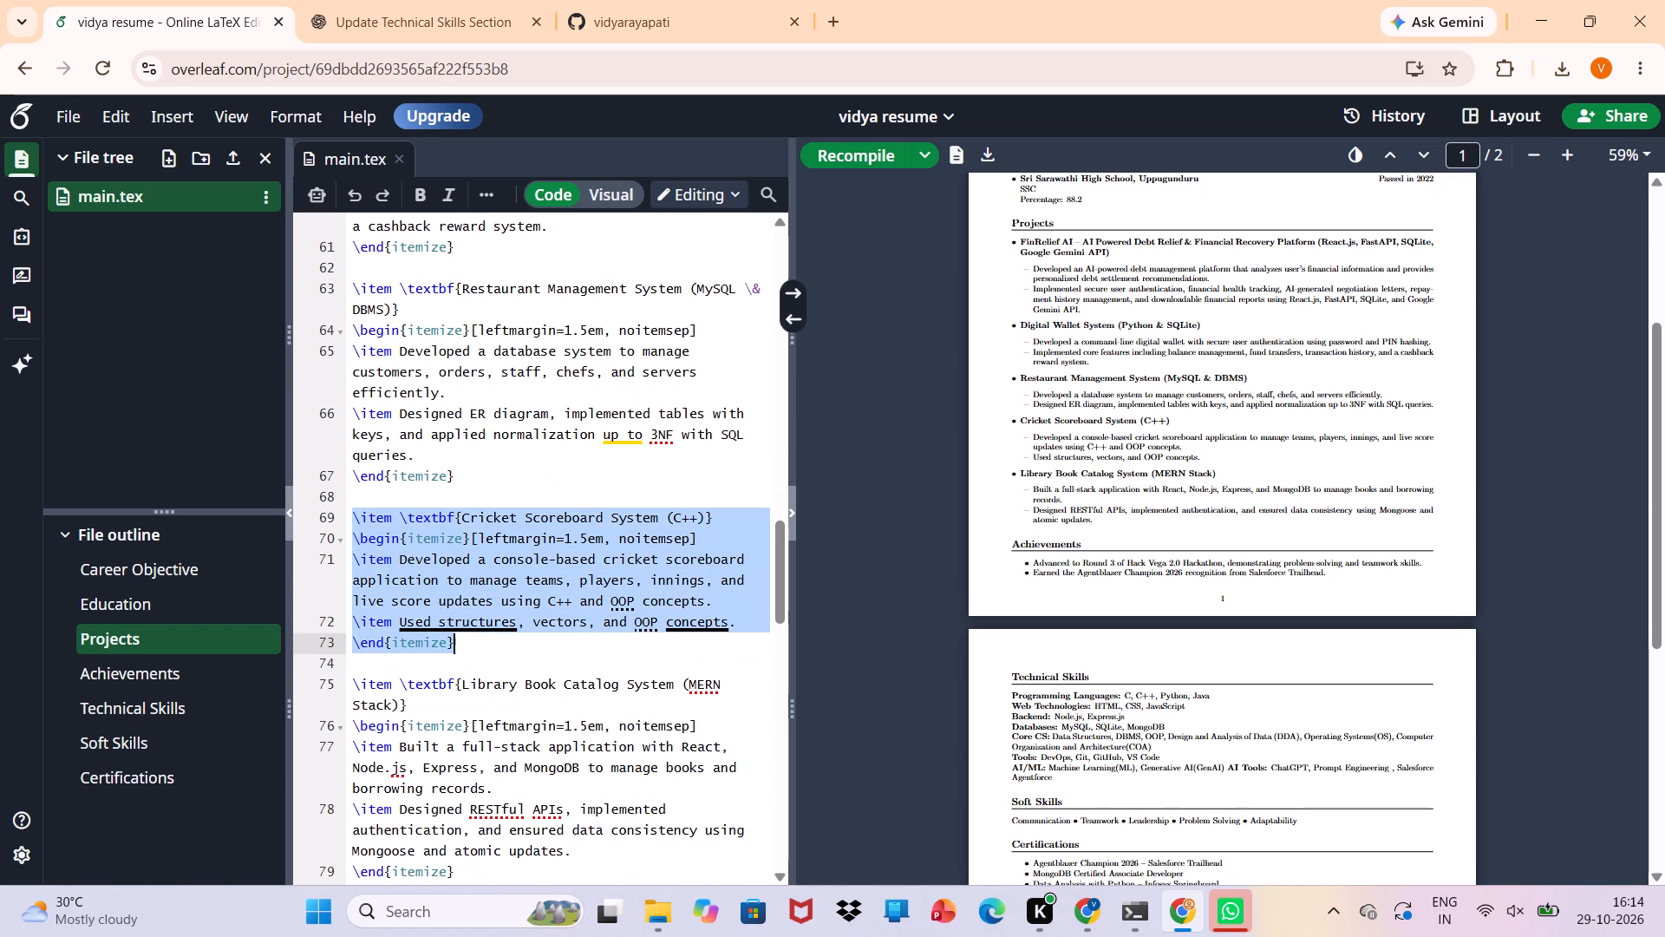
left_click_drag(454, 650, 454, 659)
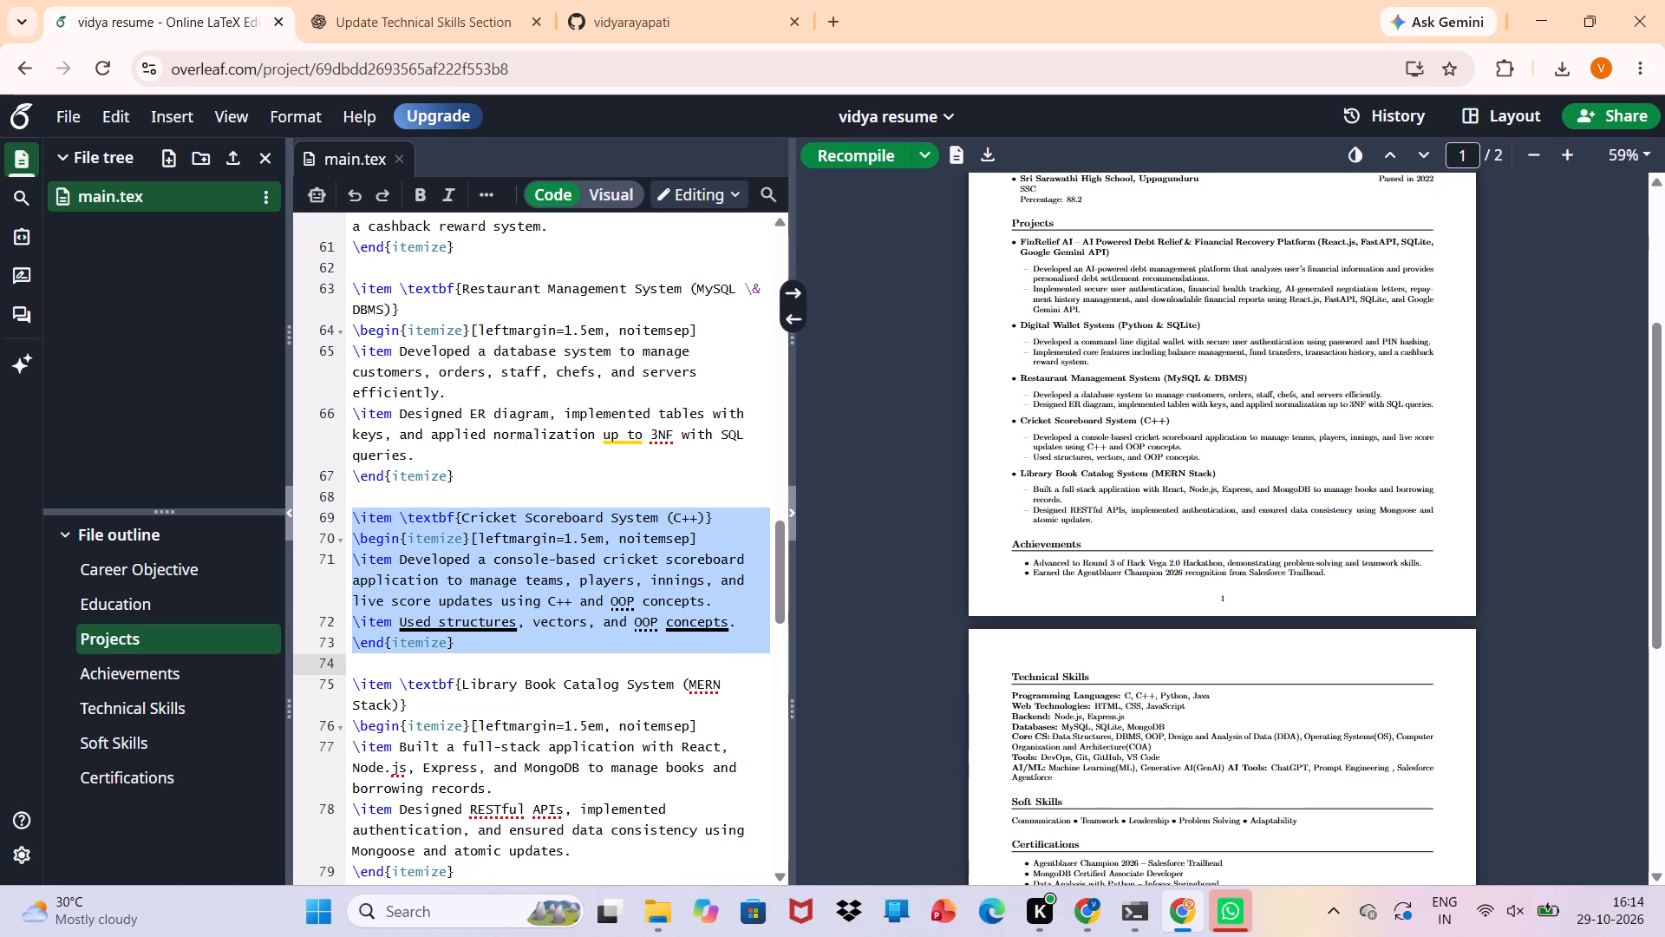
left_click_drag(454, 659, 562, 670)
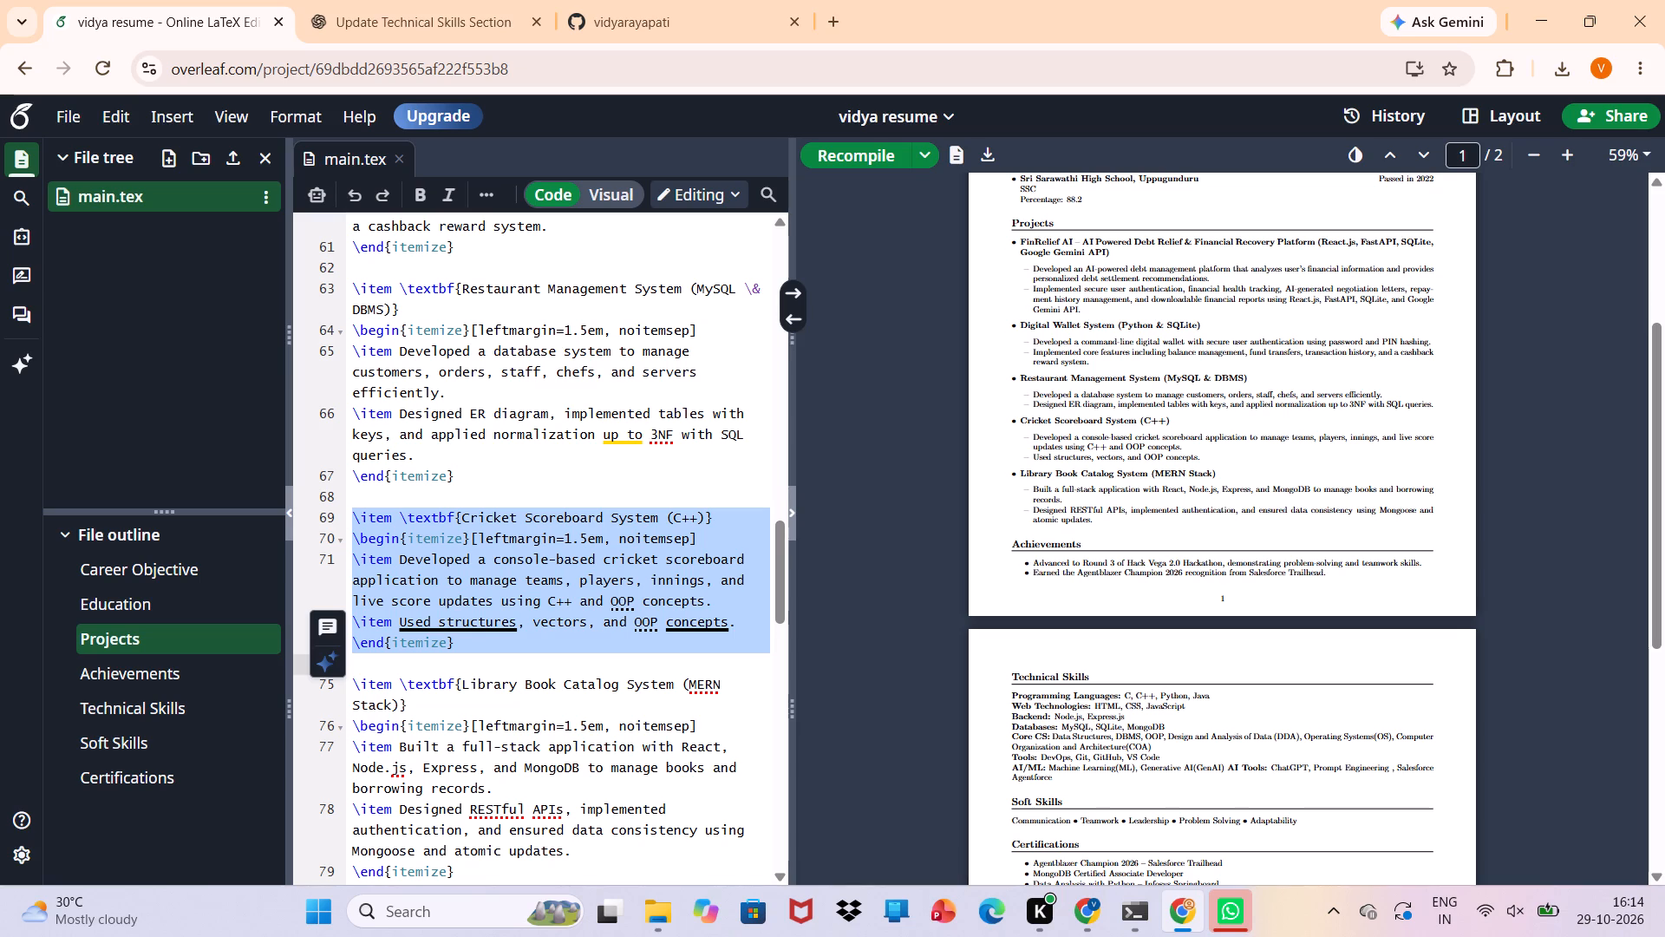
key("Delete")
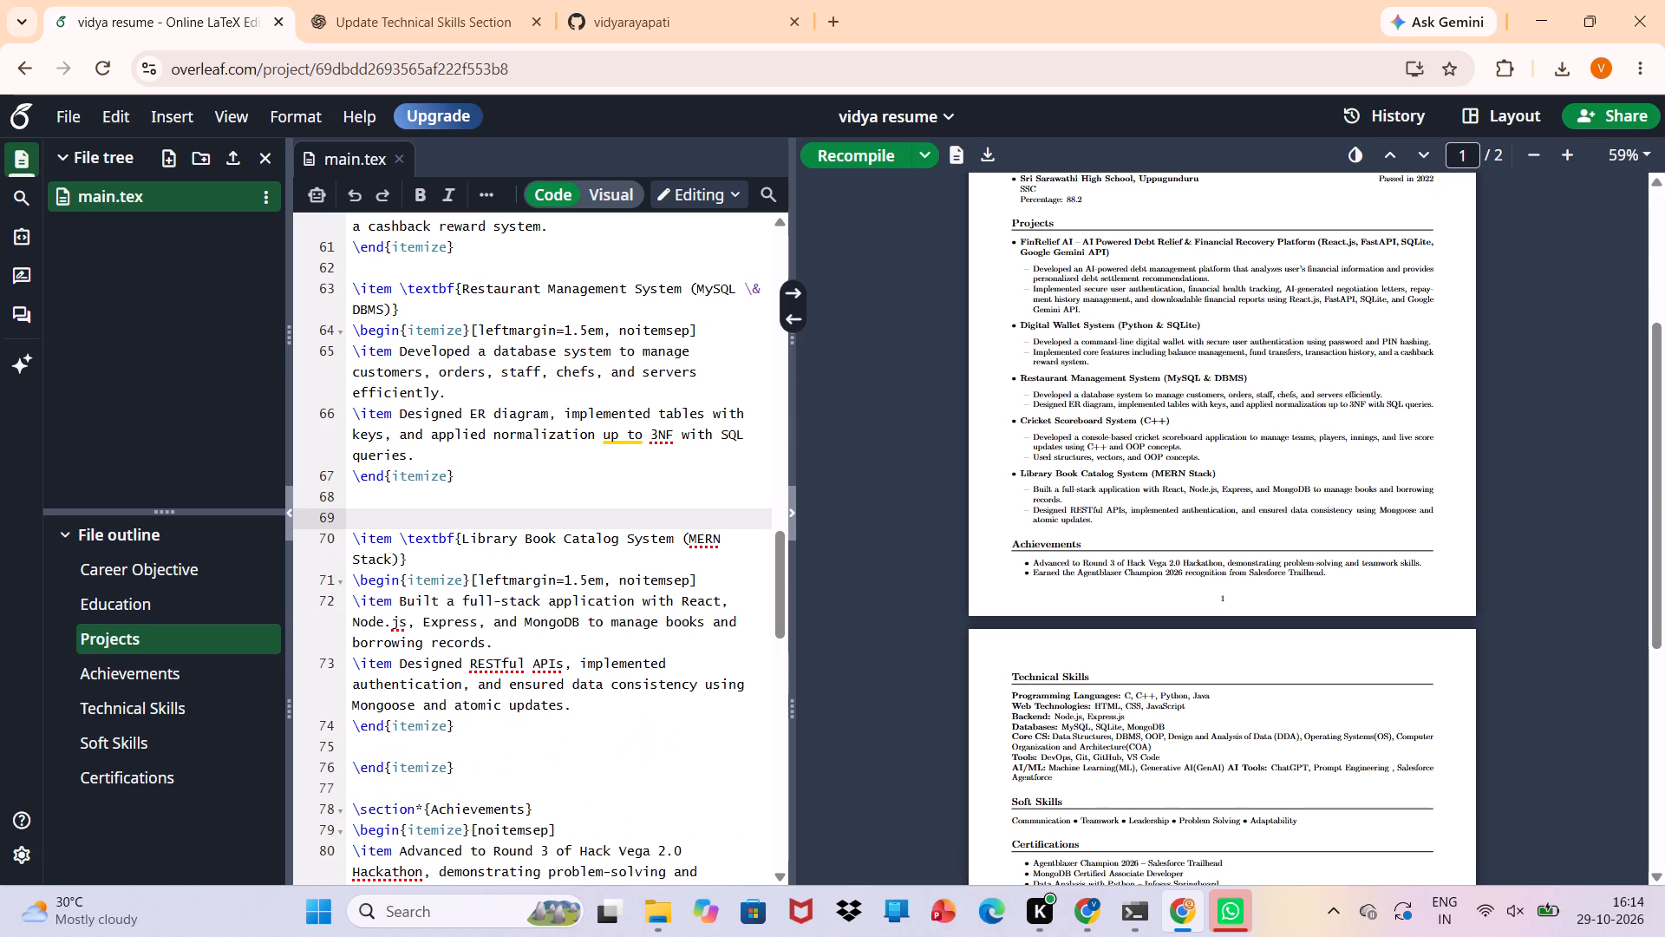
key("Delete")
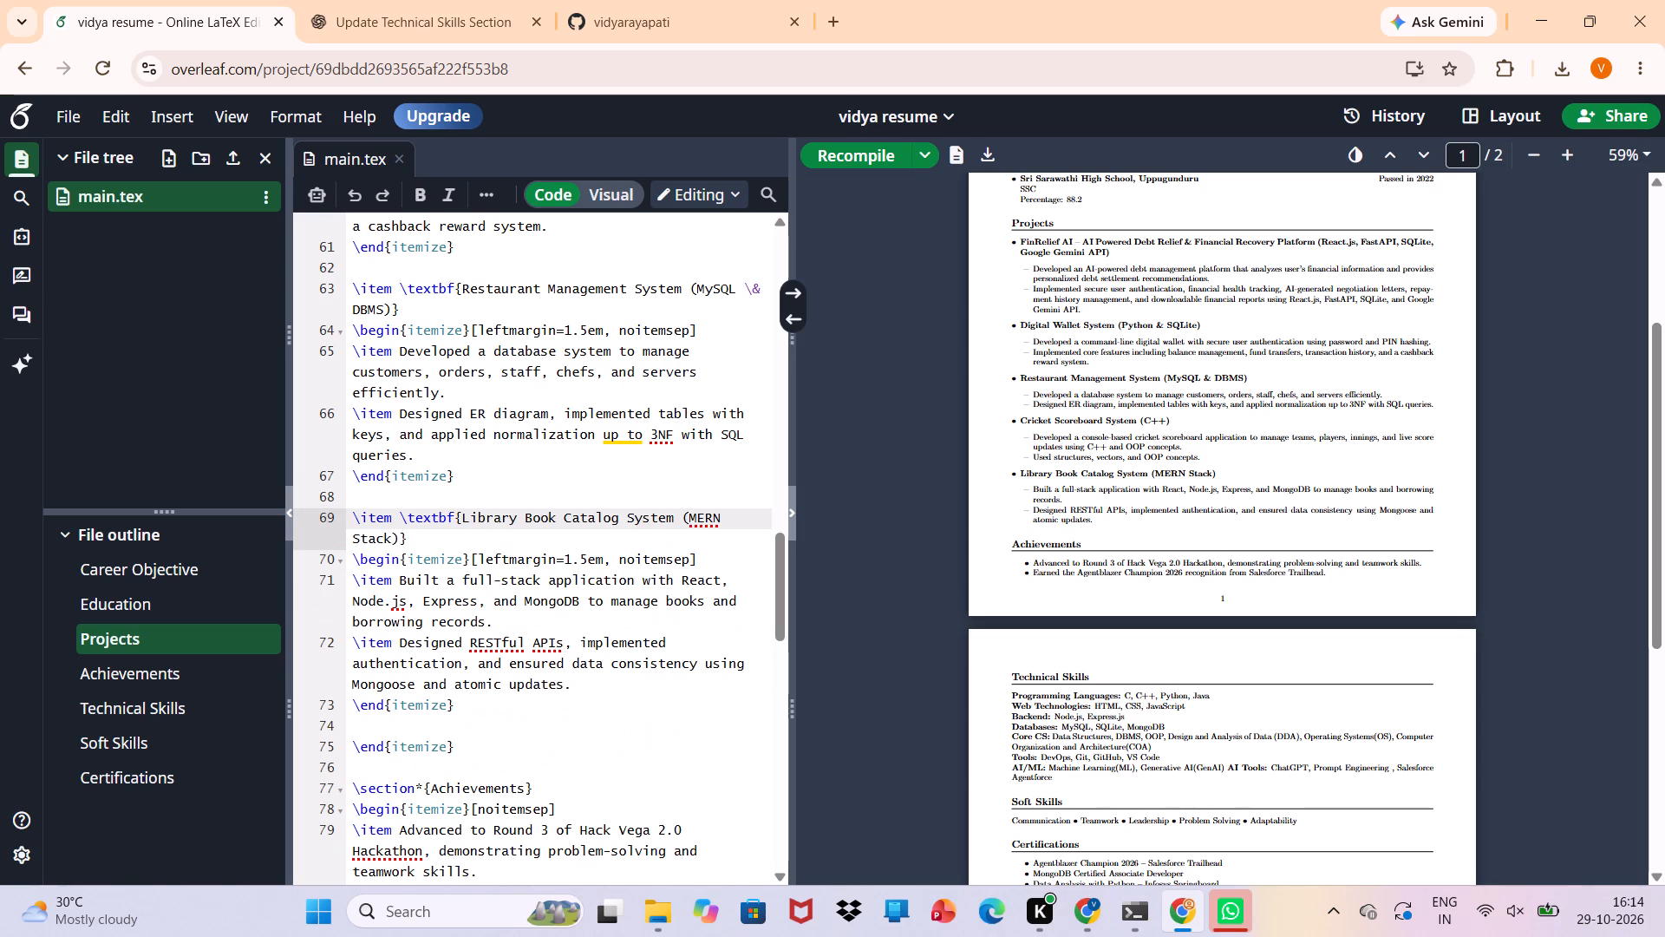
key("ctrl+s")
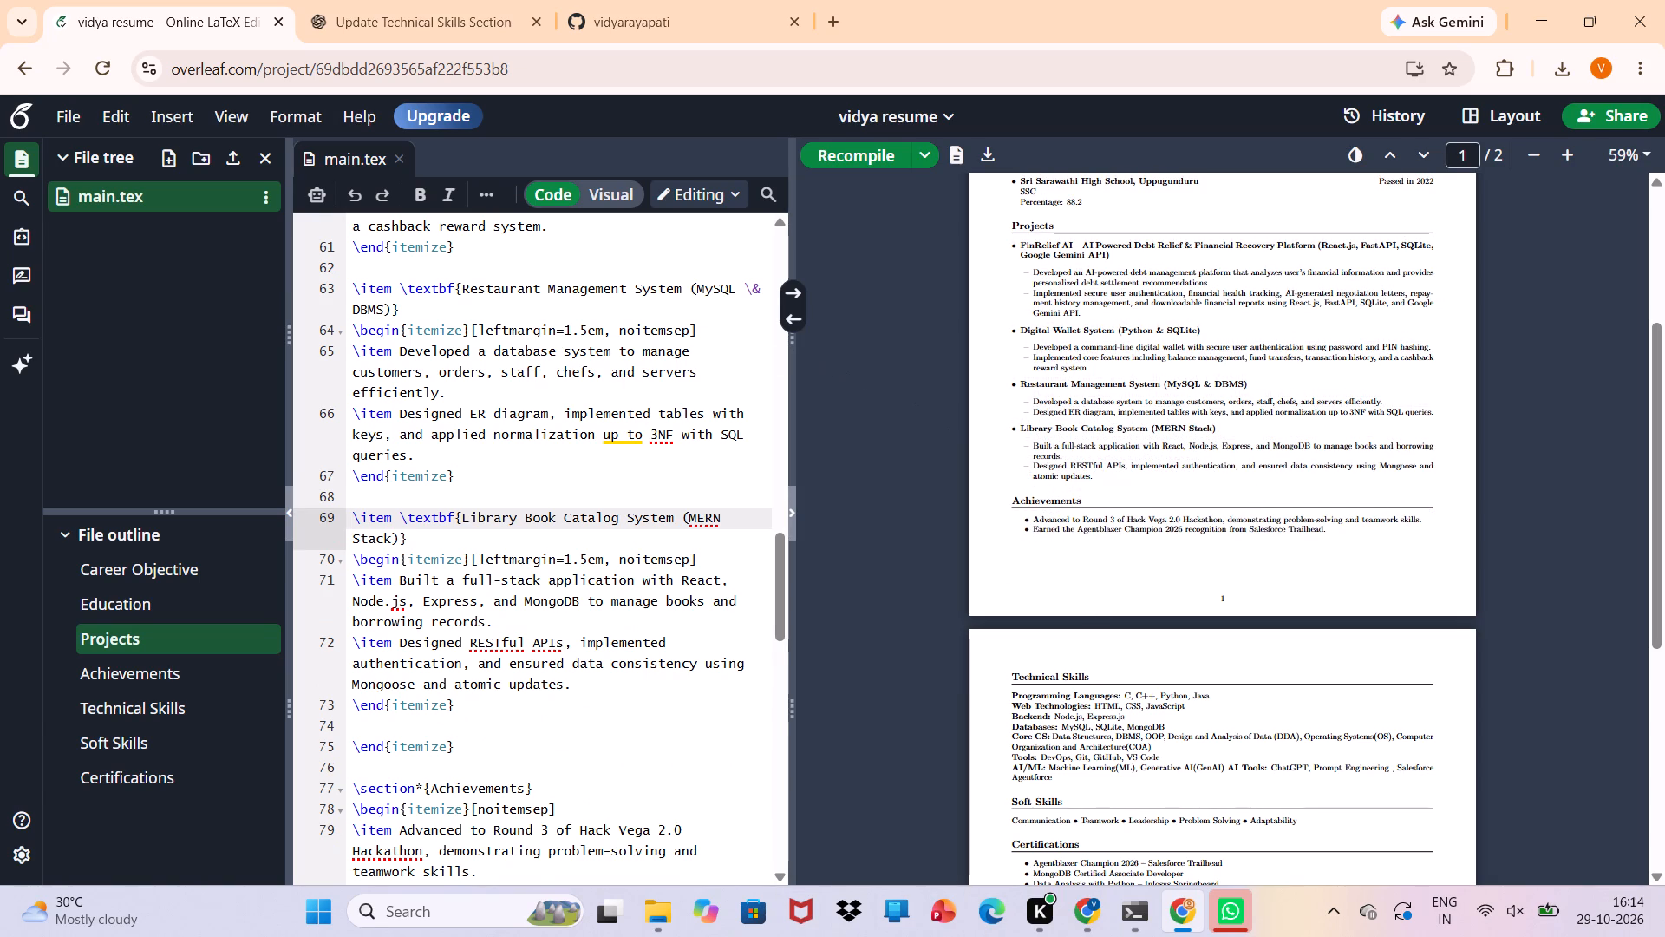
Delete the whole Digital Wallet System (Python & SQLite) entry and its leftover blank lines from the Projects section, and recompile the resume.
scroll(669, 399, "up", 1)
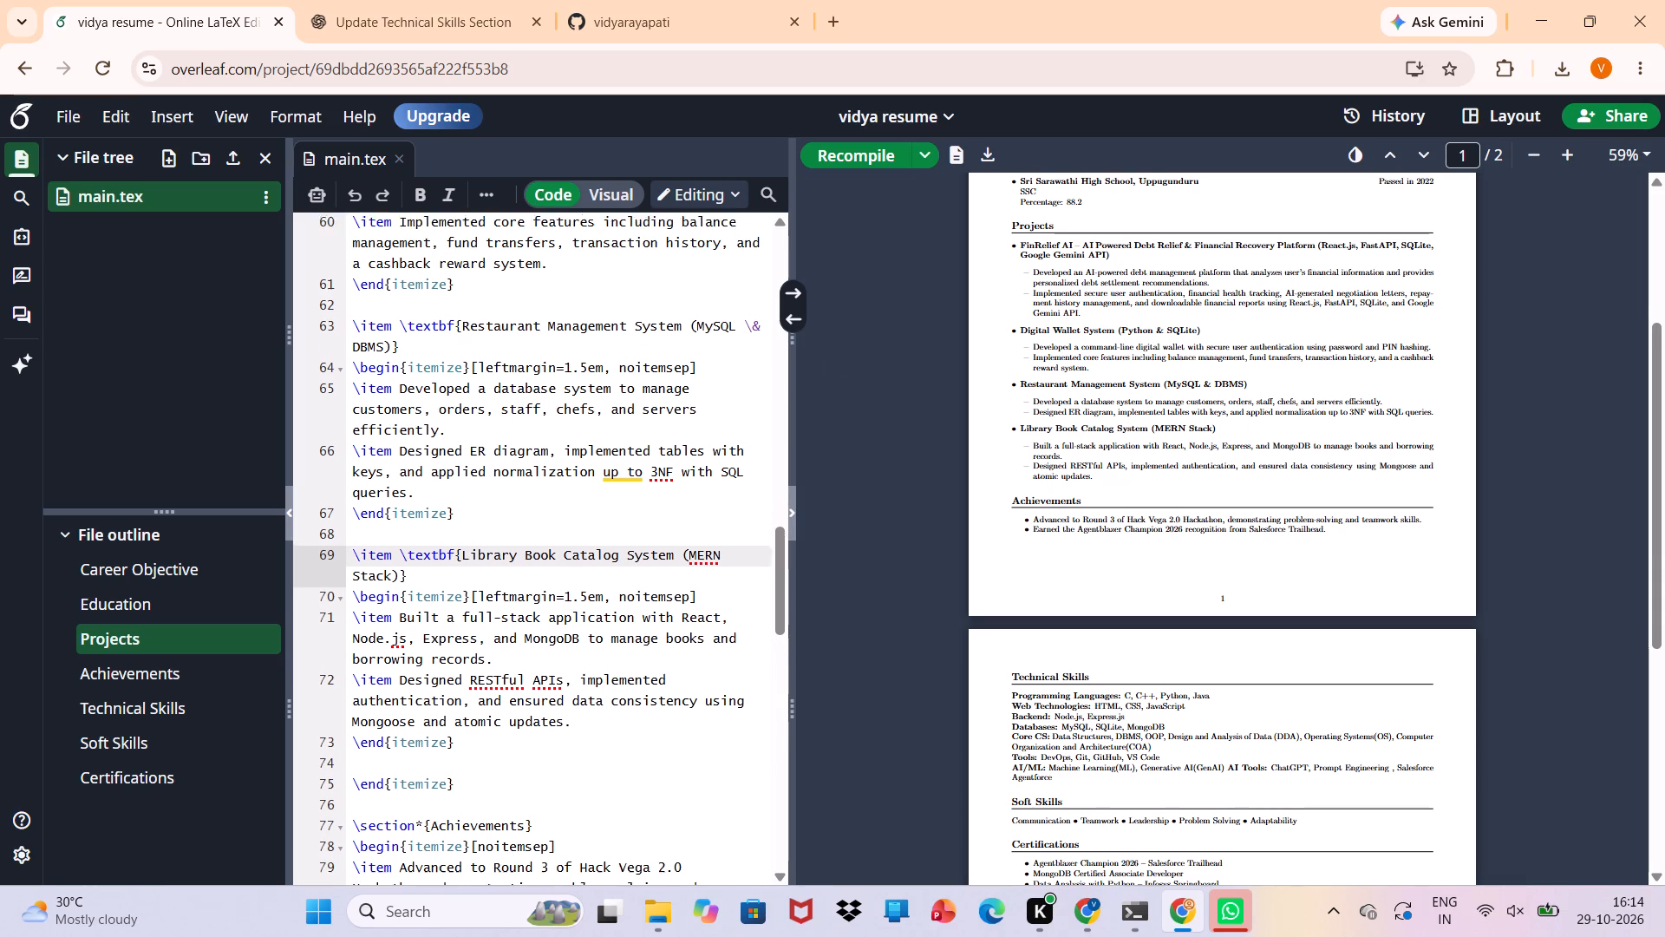
scroll(669, 399, "up", 1)
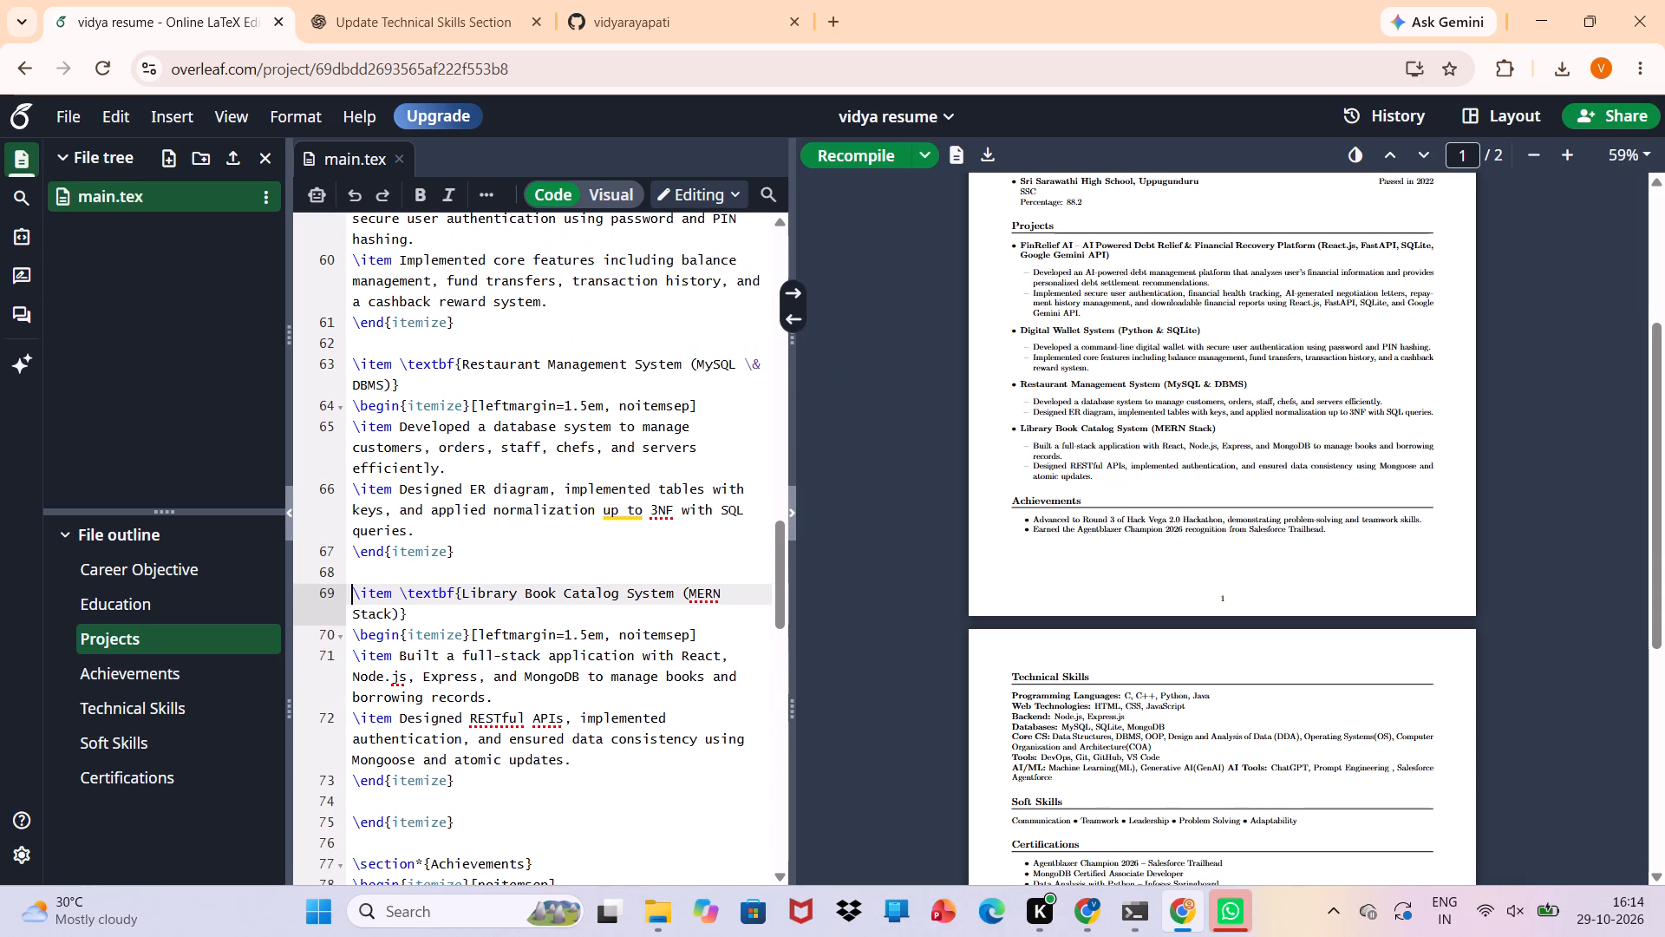
scroll(669, 399, "up", 1)
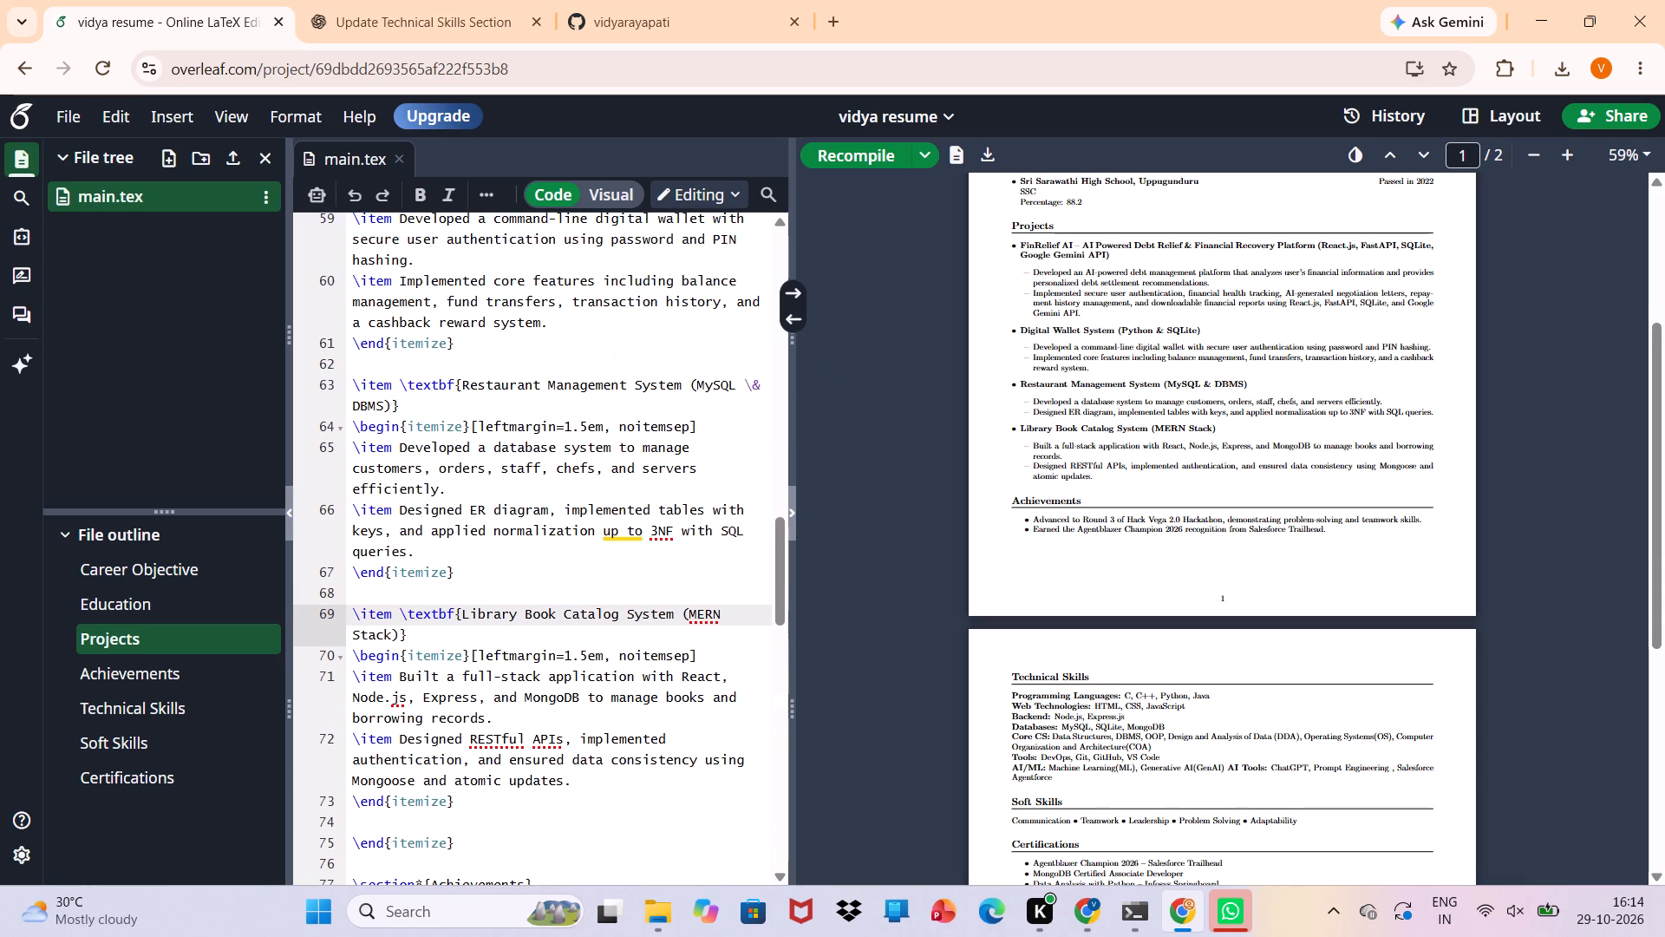
scroll(669, 399, "up", 2)
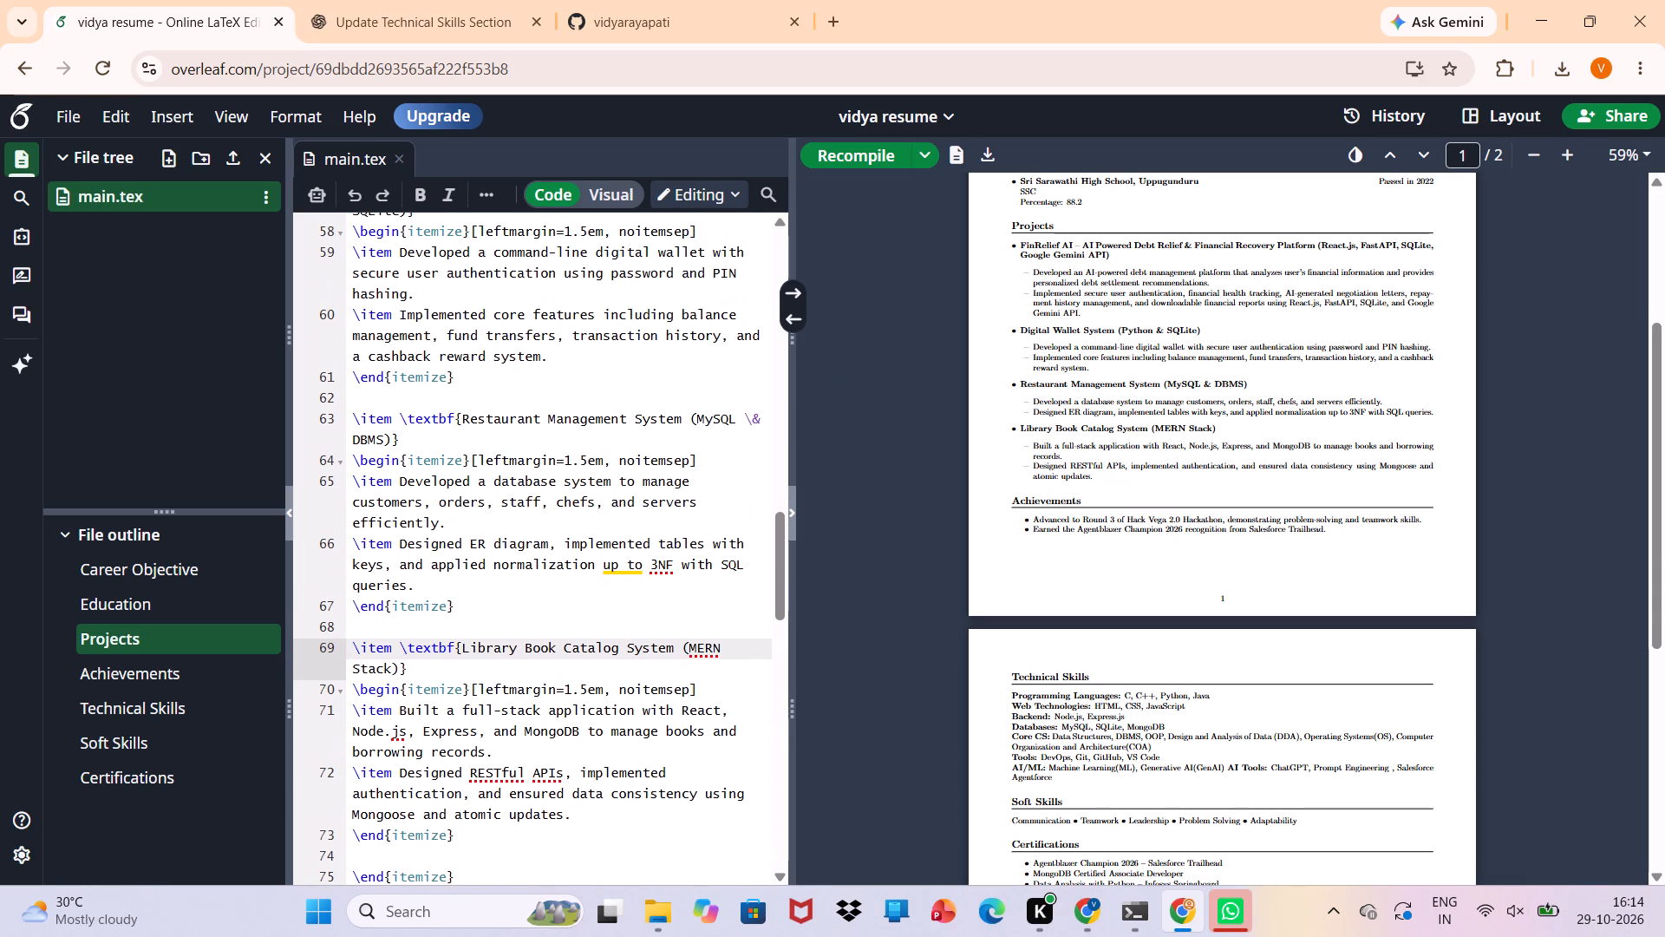
scroll(669, 399, "up", 2)
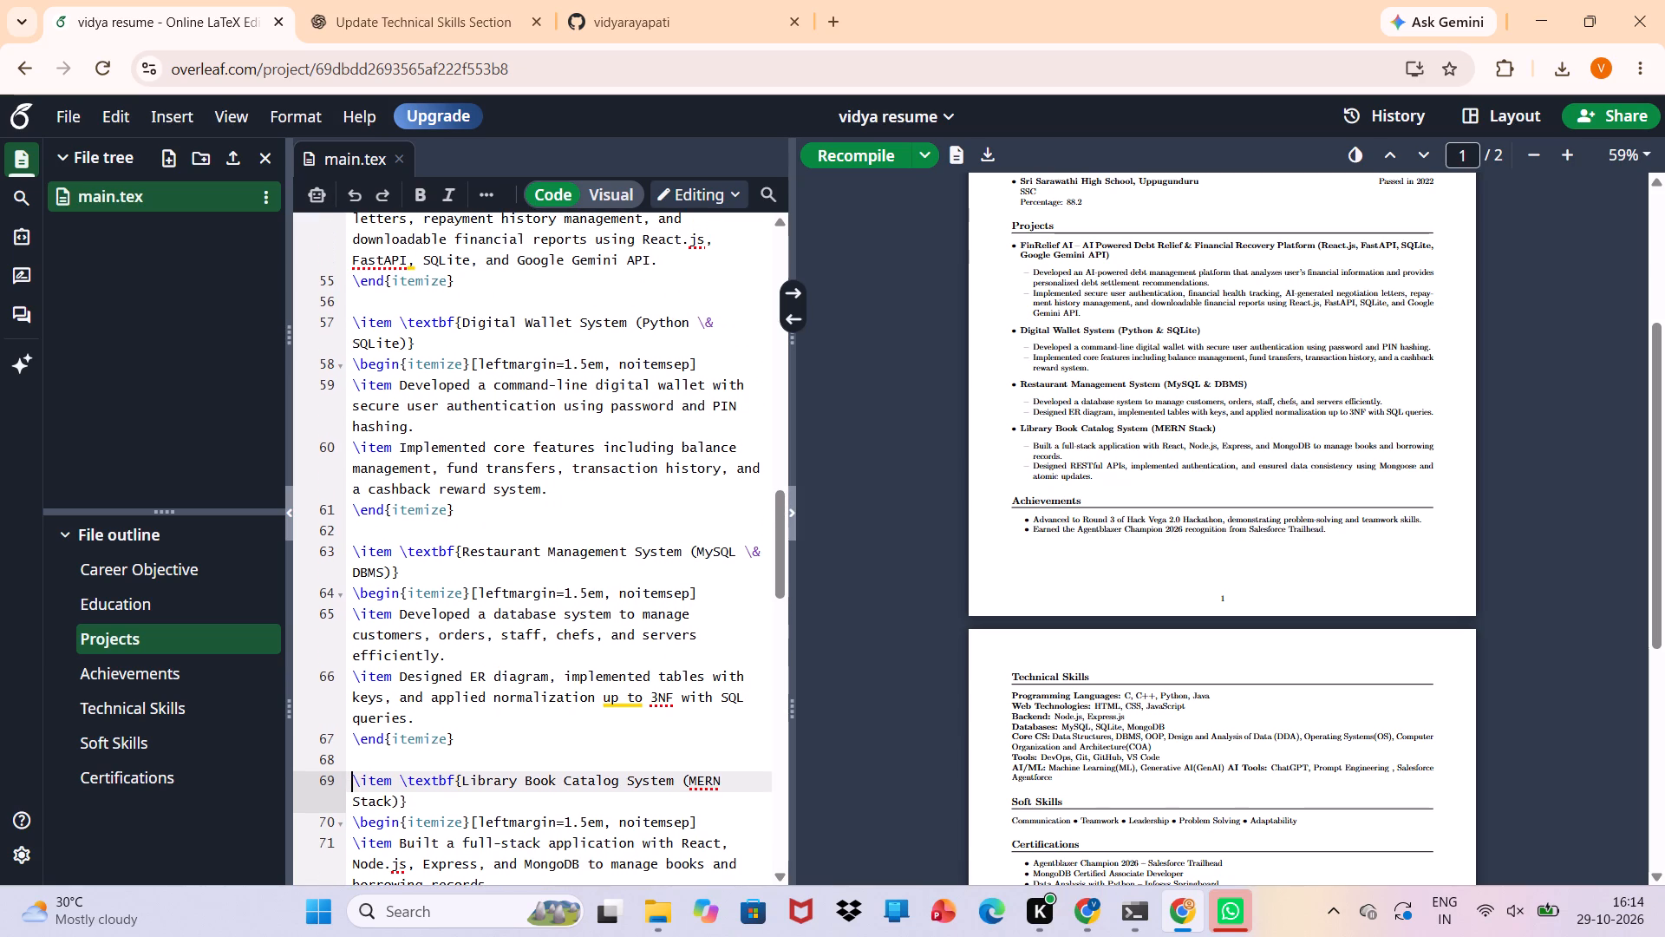
left_click_drag(348, 322, 467, 509)
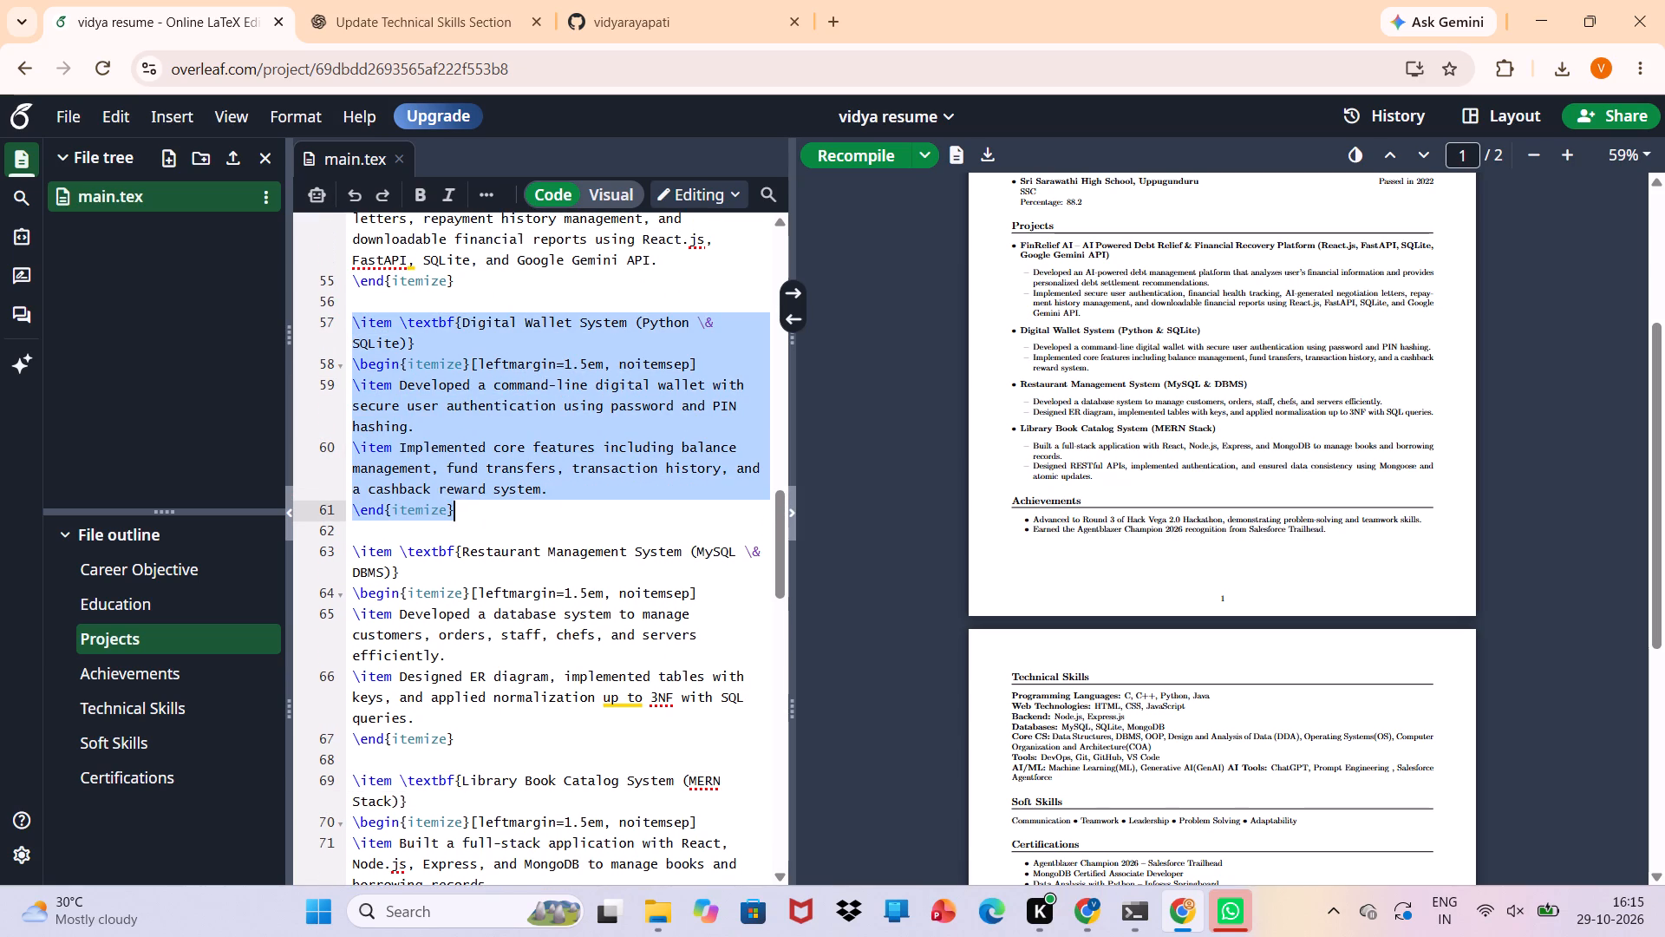
left_click_drag(467, 509, 538, 541)
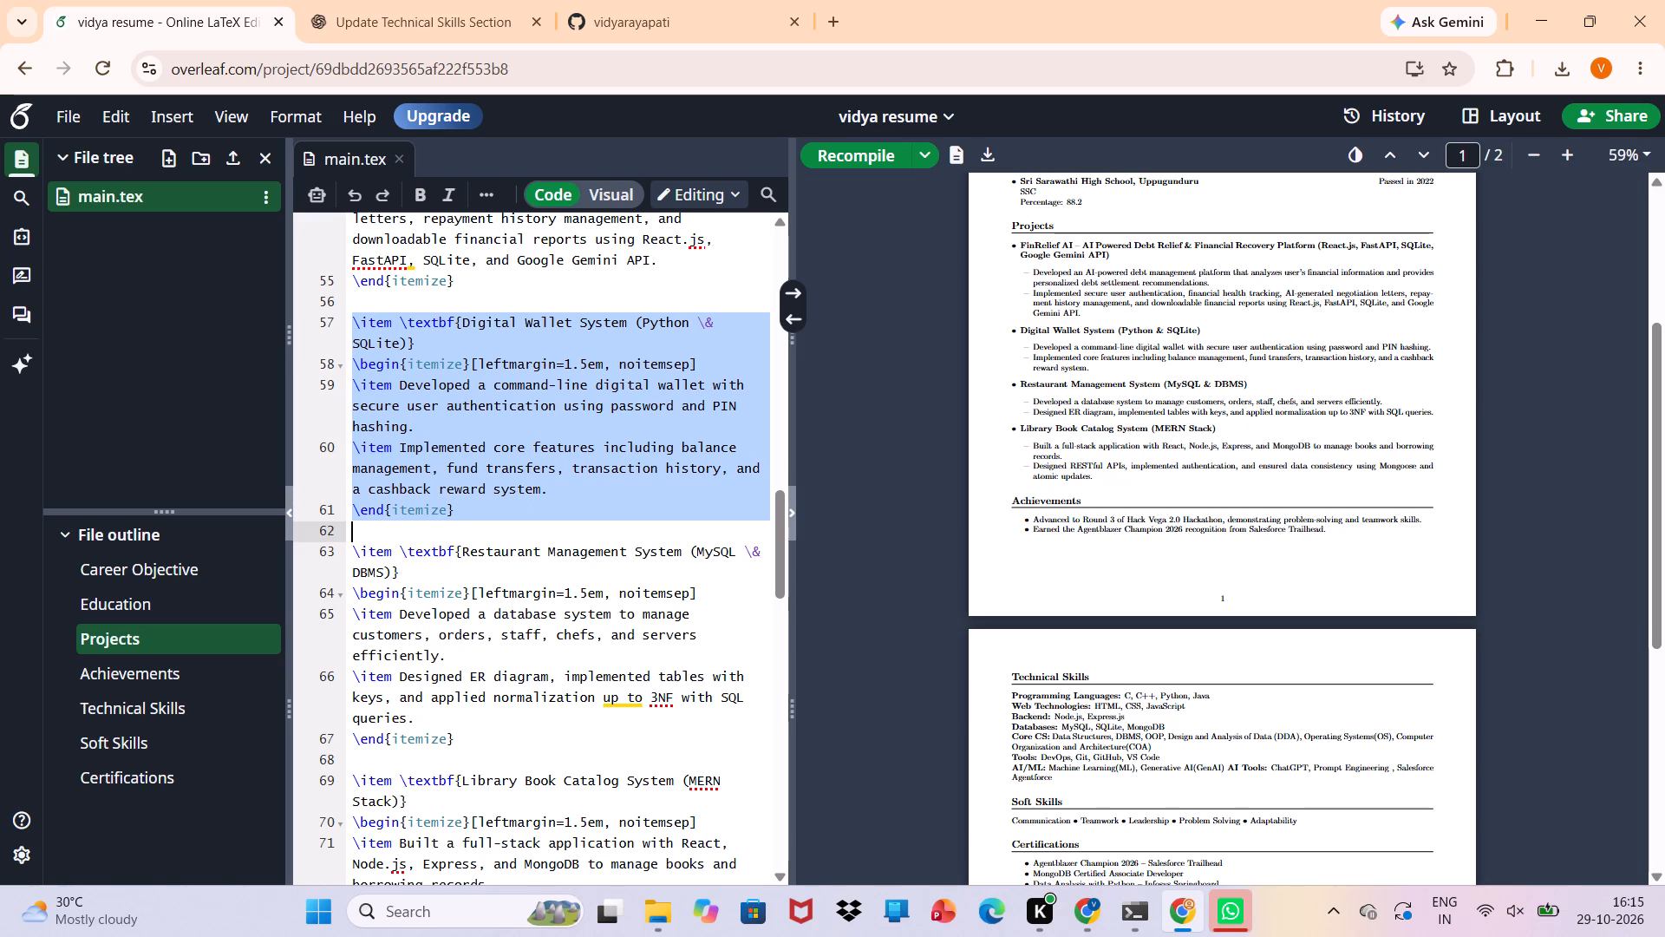
left_click_drag(538, 541, 488, 505)
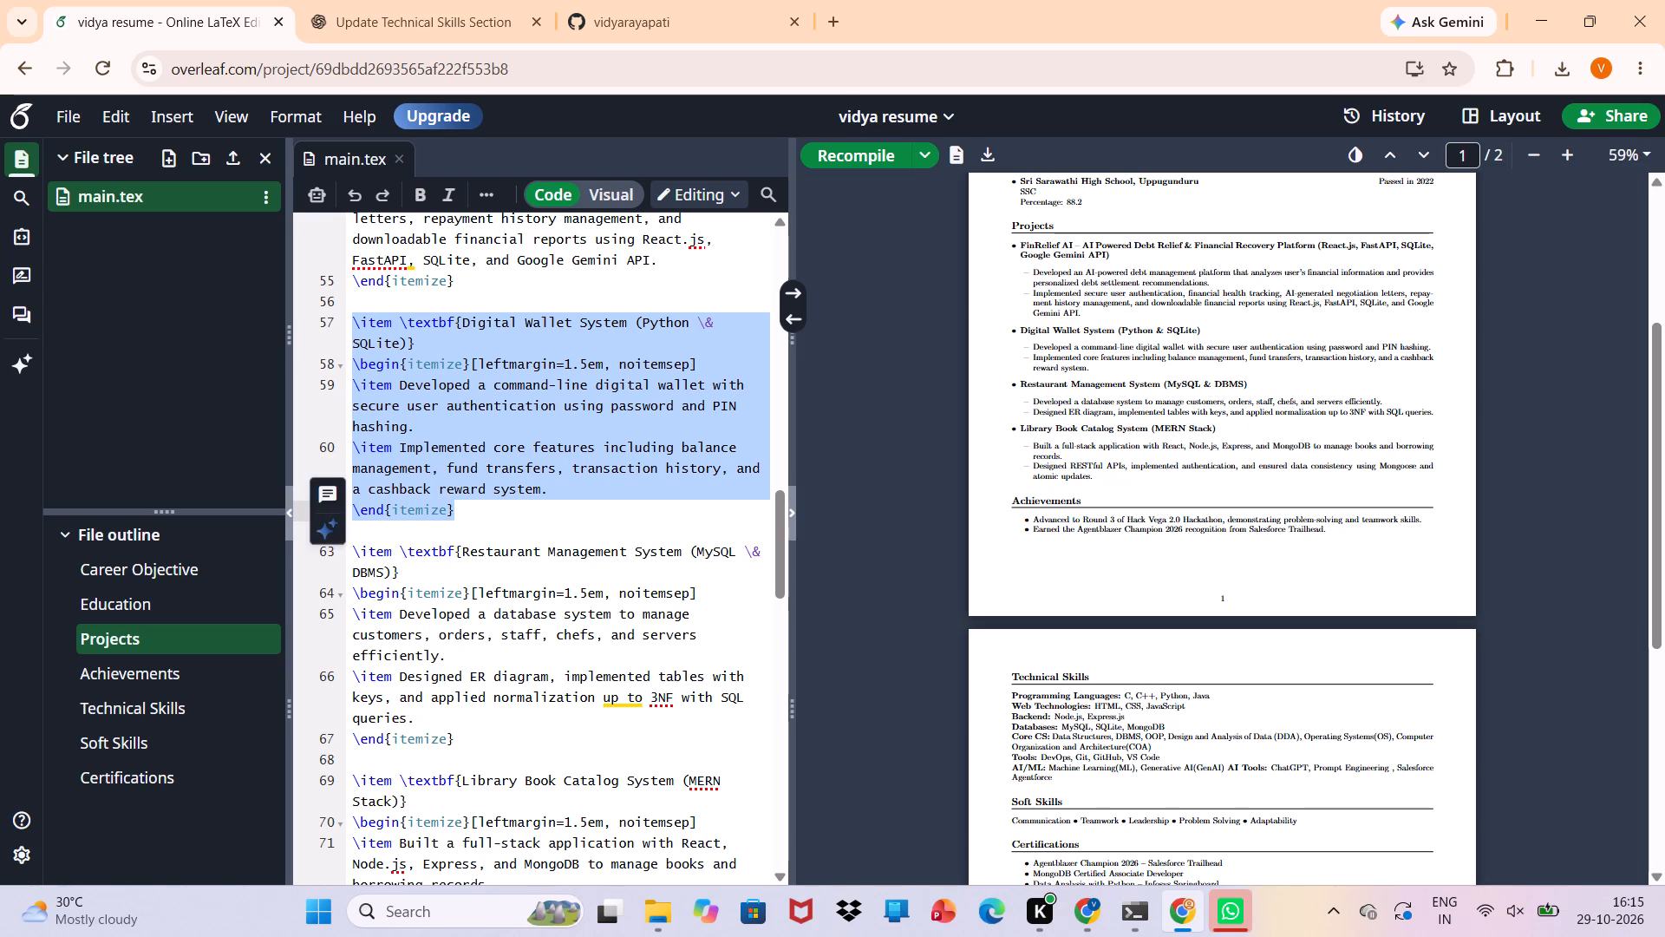
key("Delete")
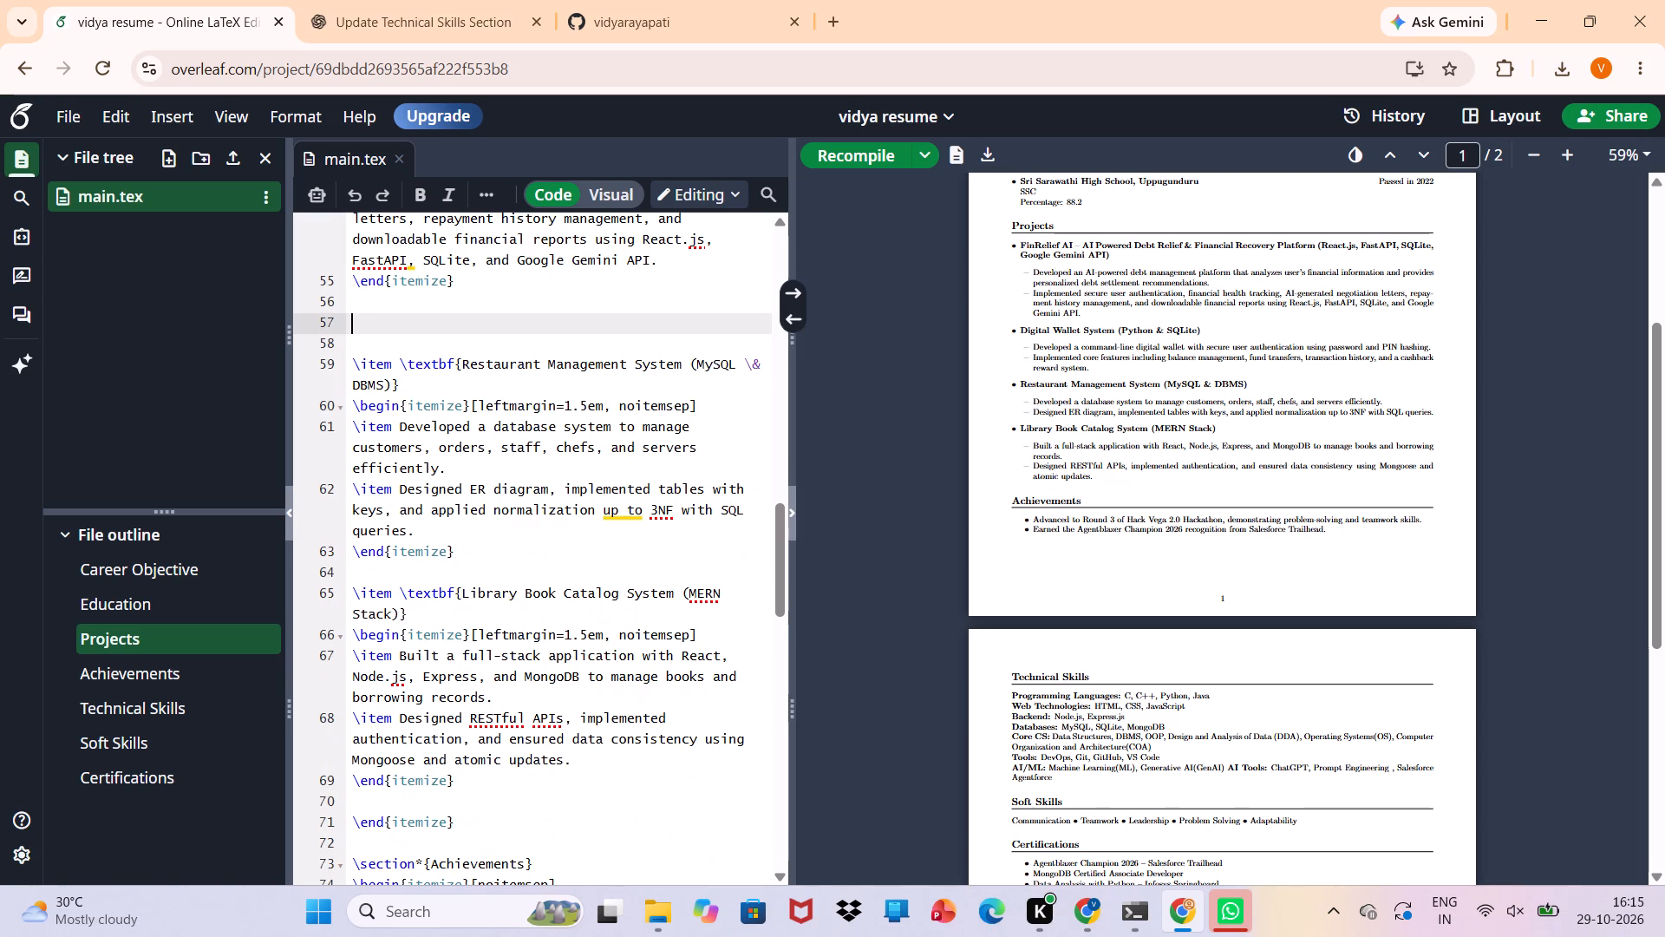
key("Down")
key("Delete")
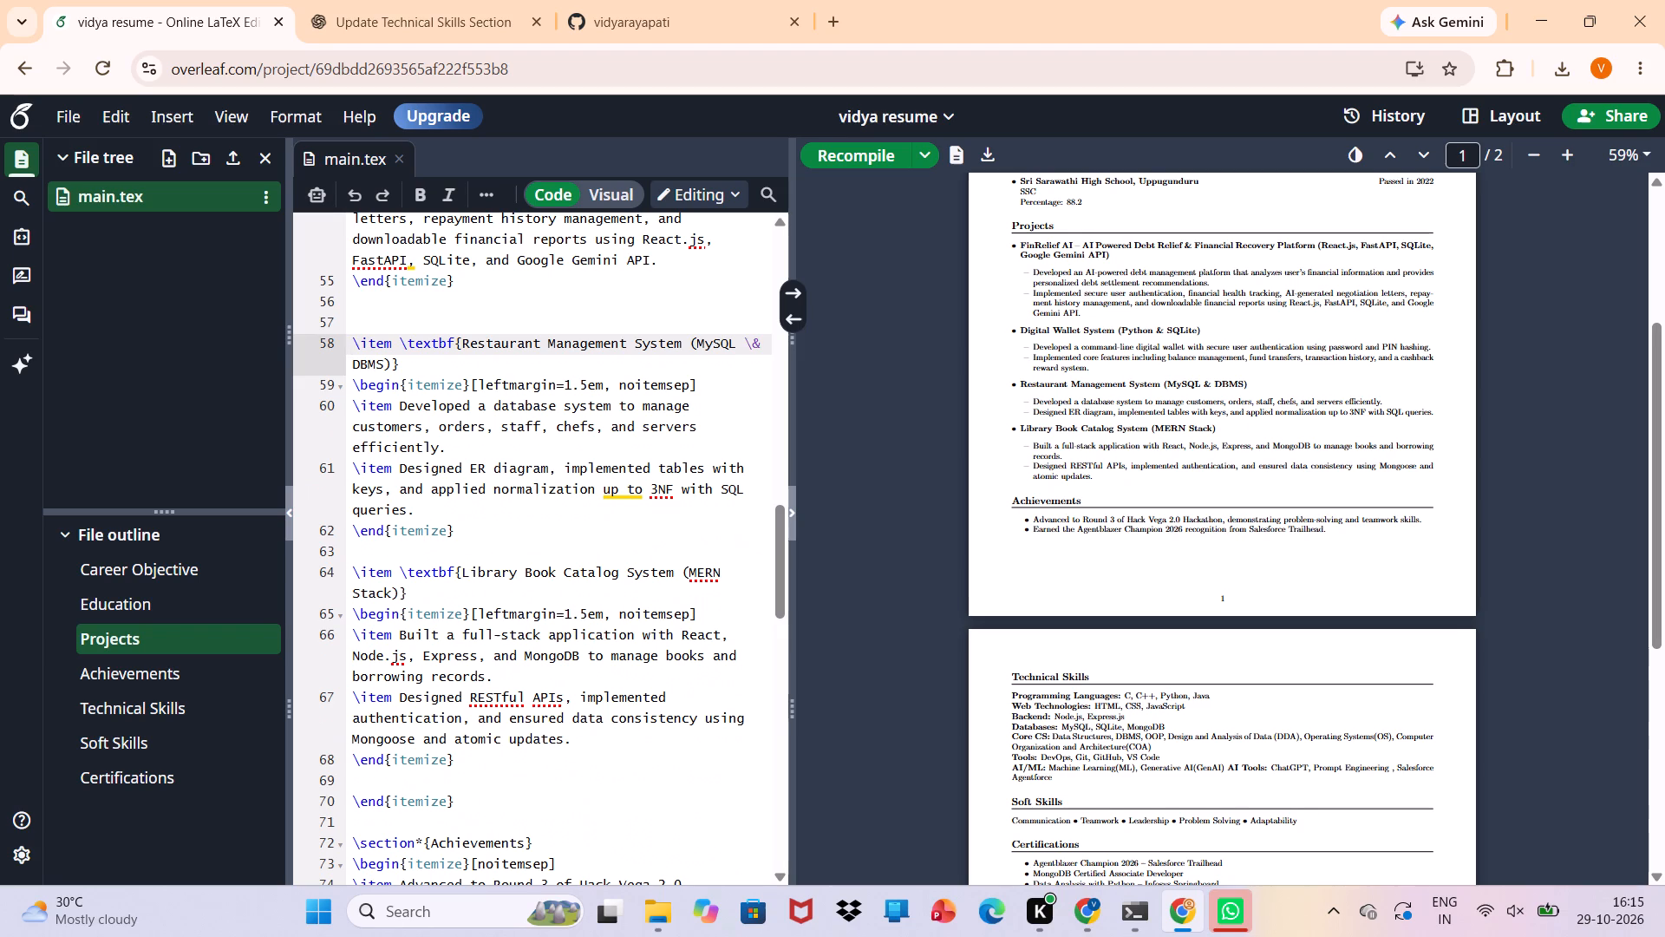
key("Up")
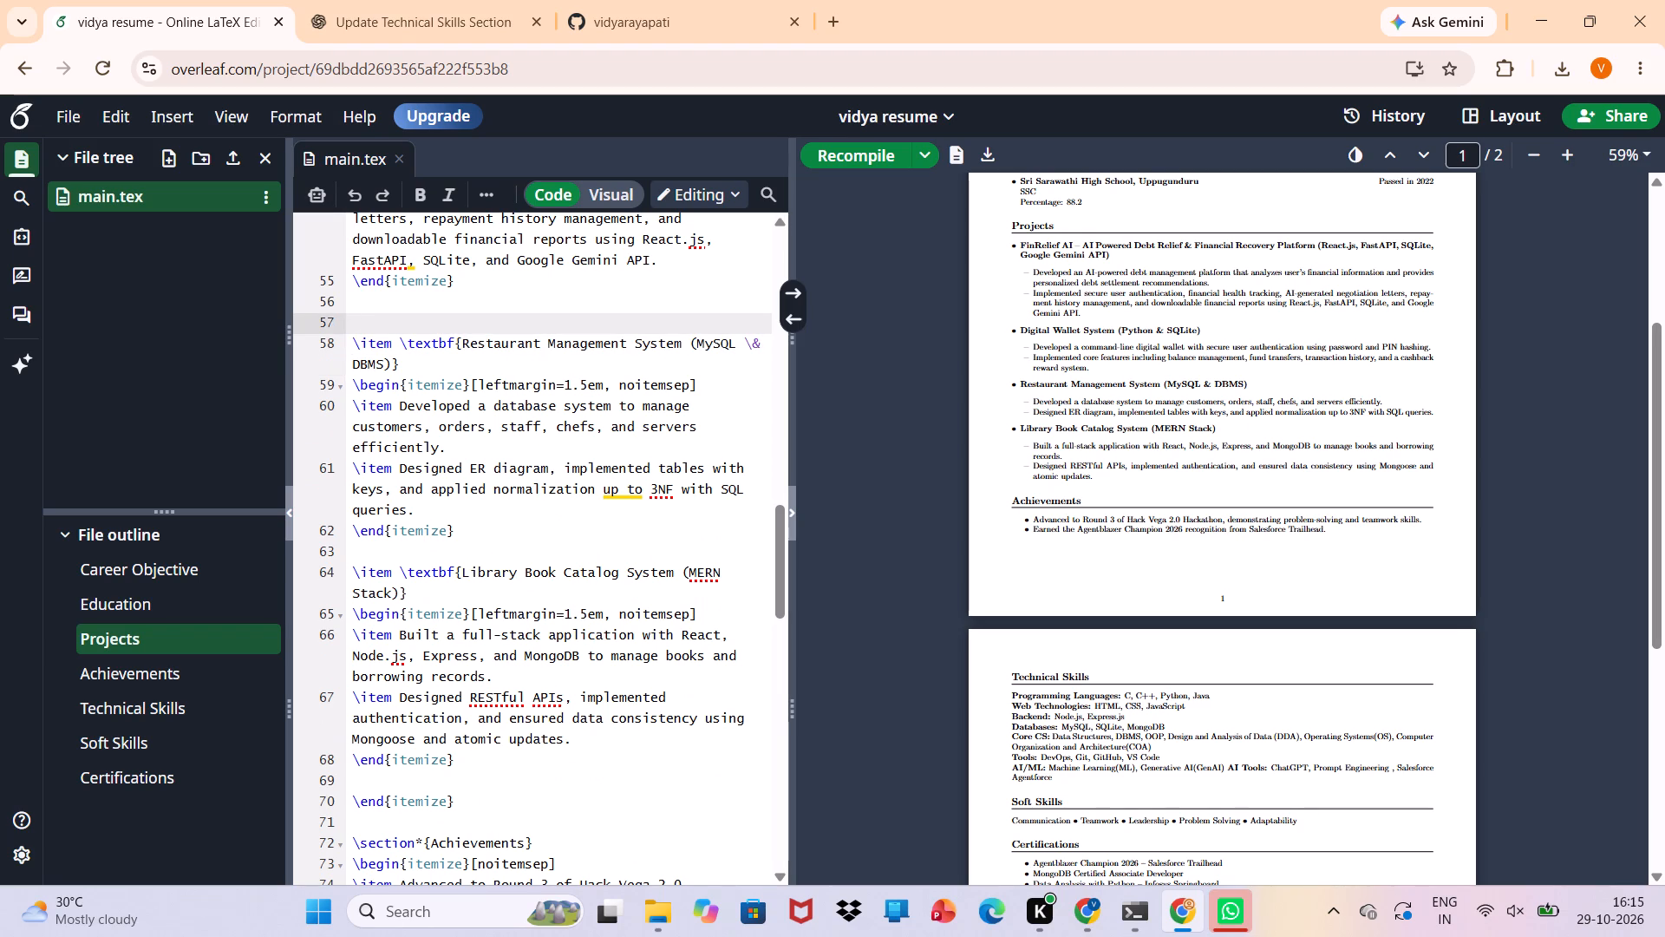
key("Delete")
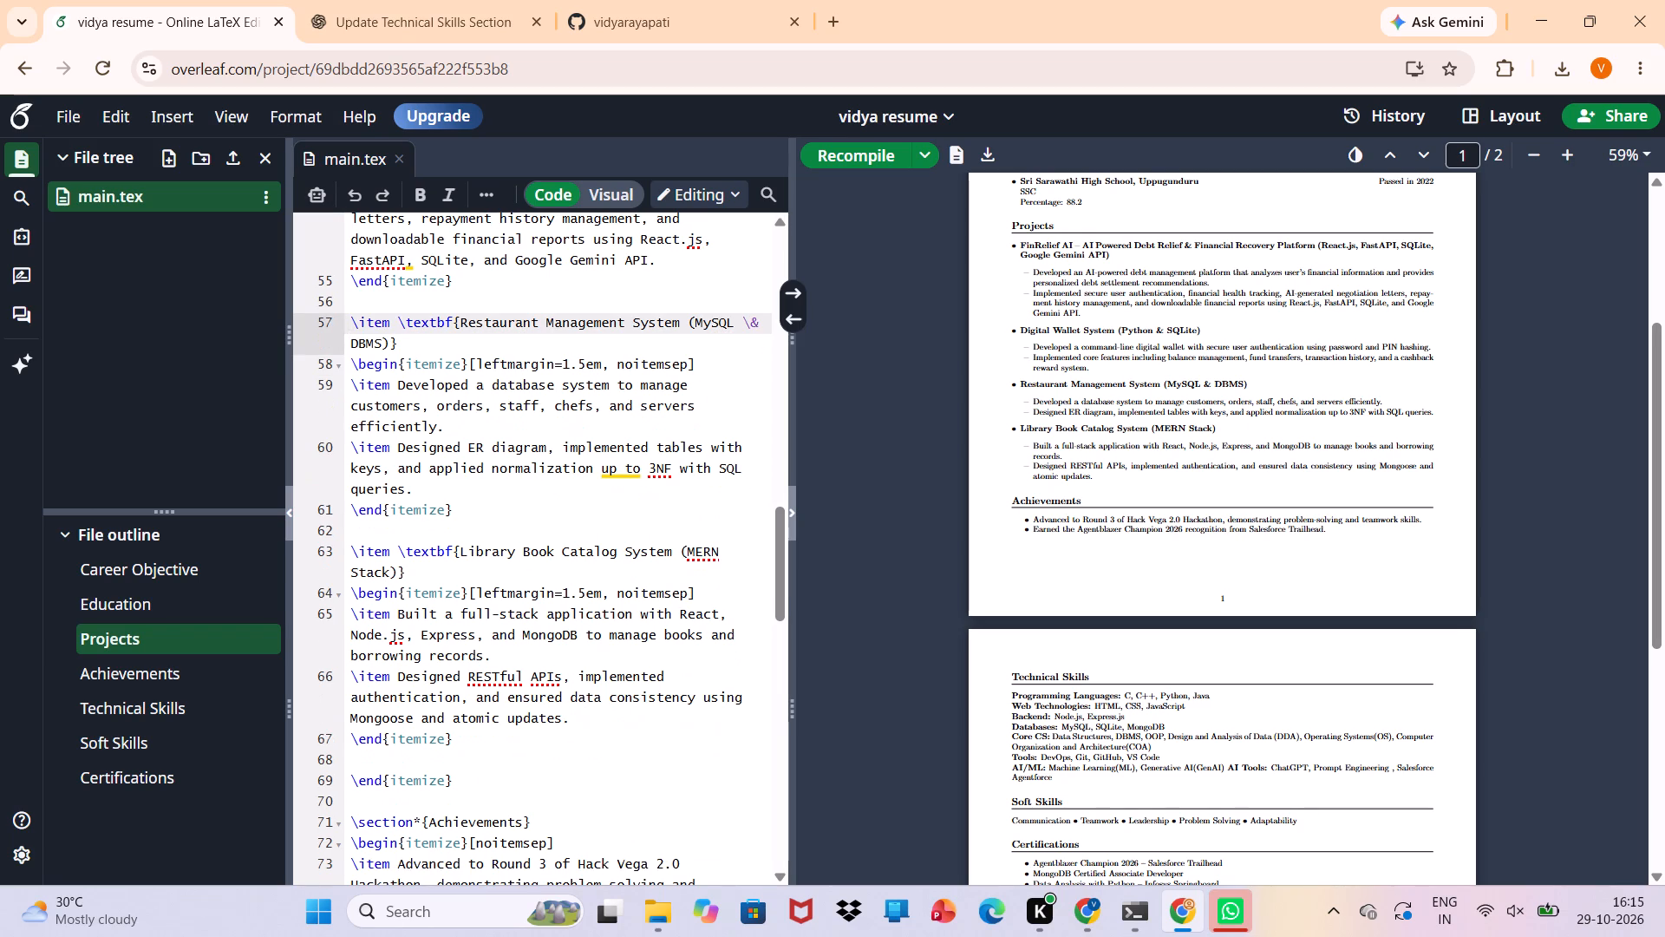
key("ctrl+s")
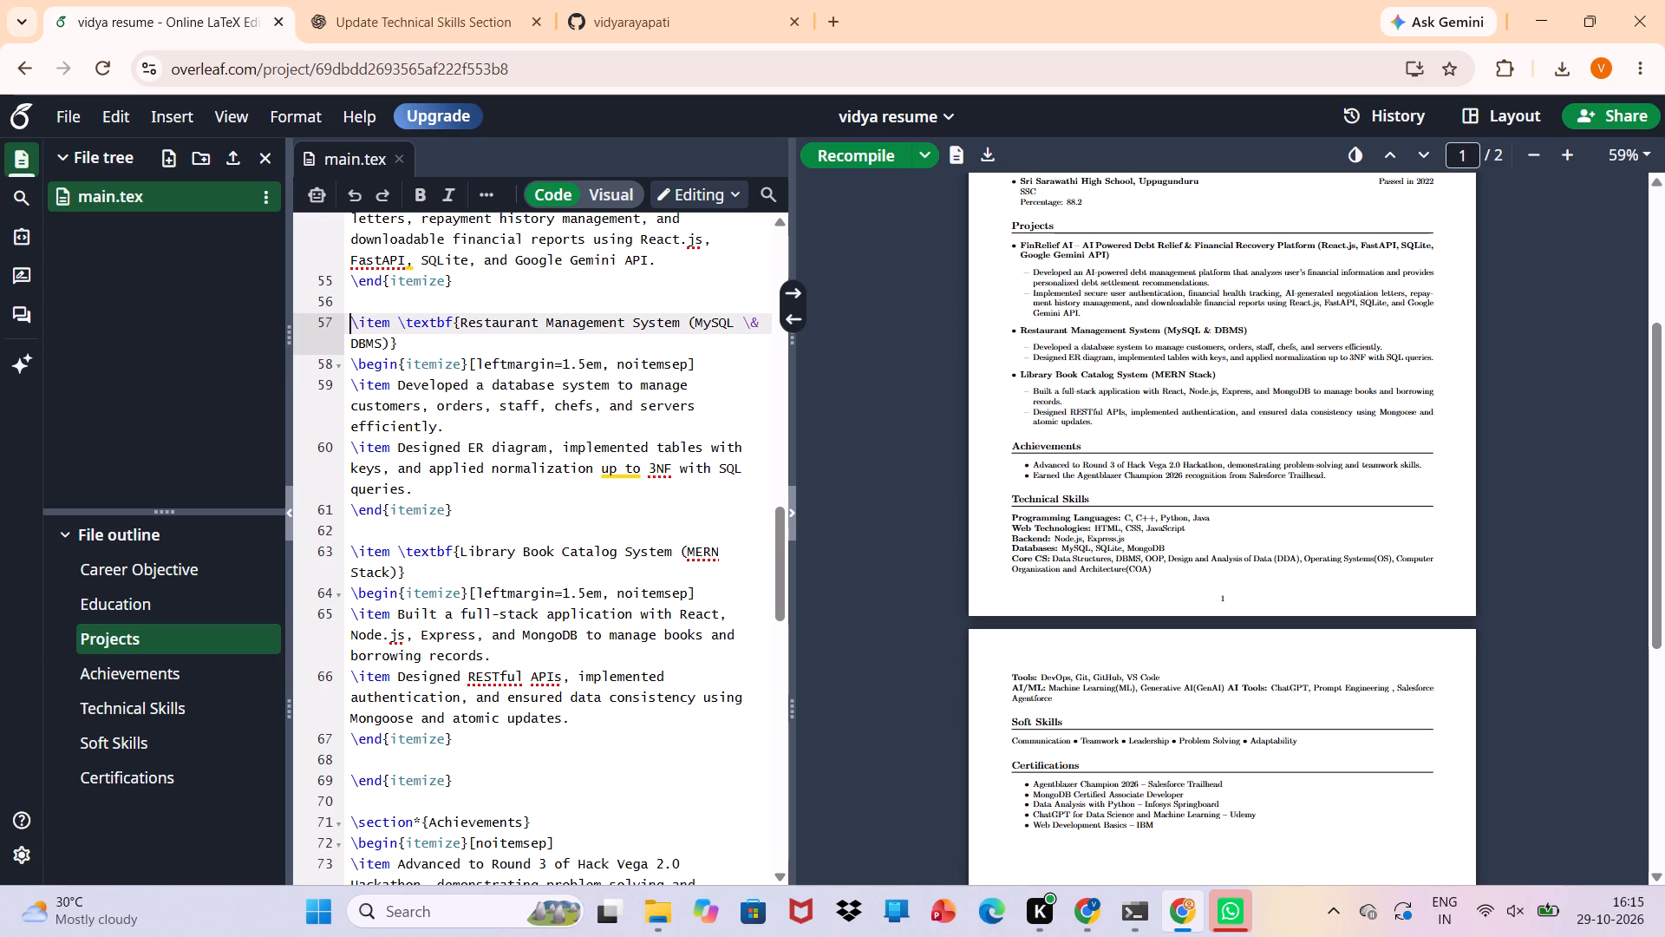
Delete the Hack Vega 2.0 Hackathon item and its leftover blank line from the Achievements section, and recompile the resume.
scroll(451, 432, "down", 2)
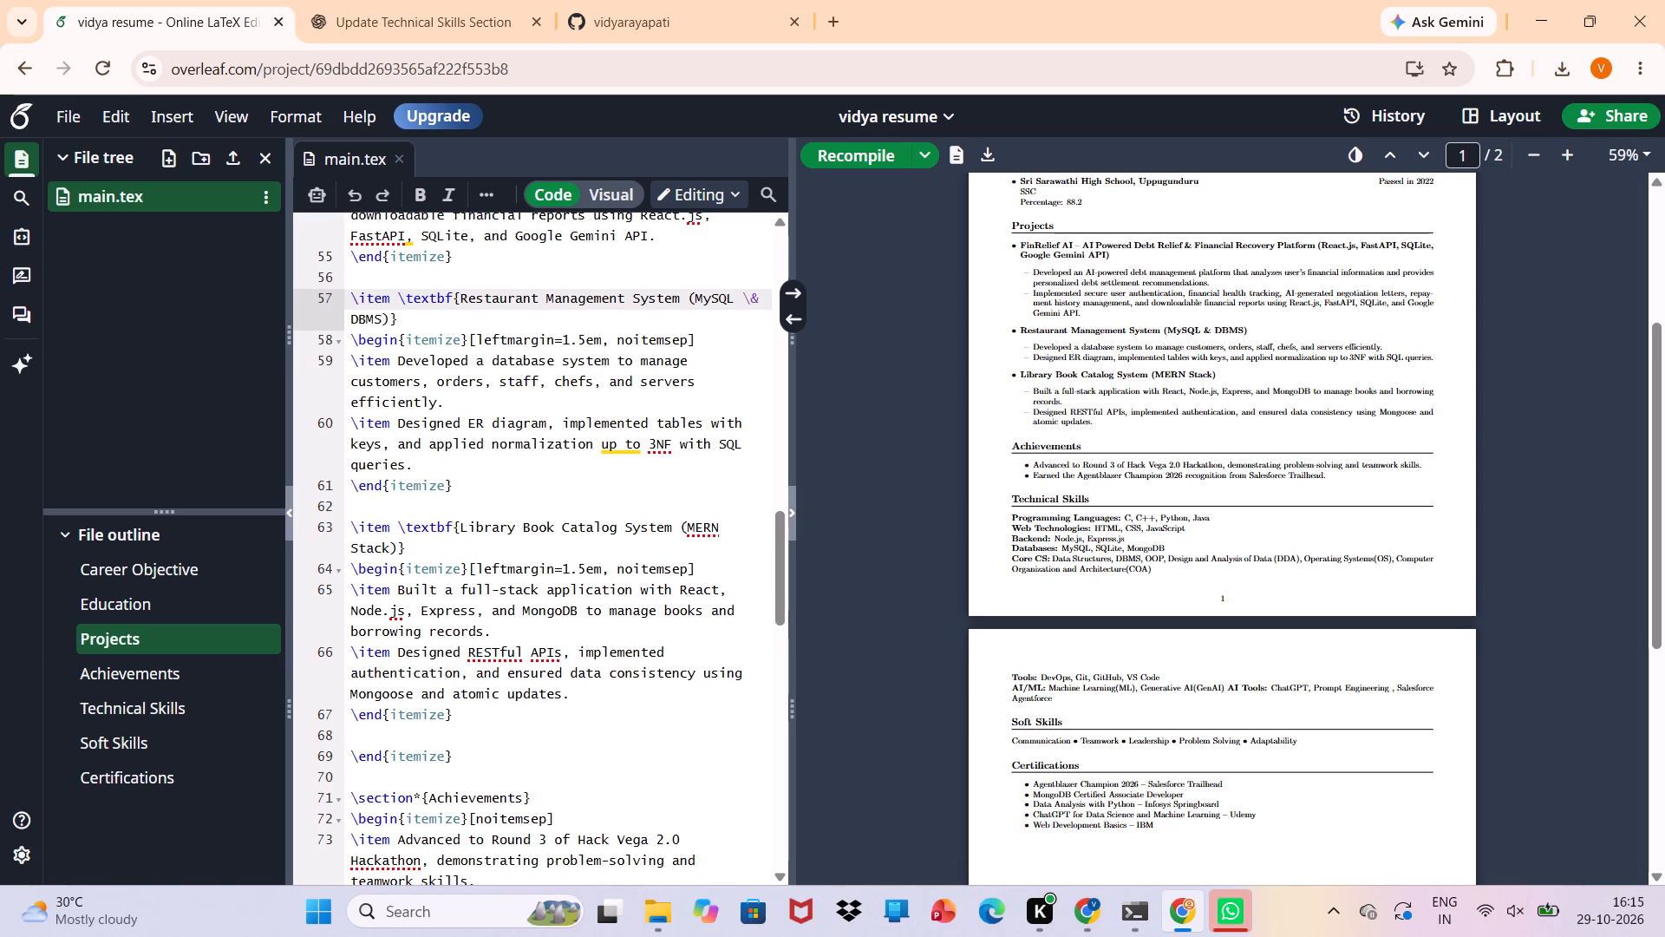
scroll(451, 432, "down", 3)
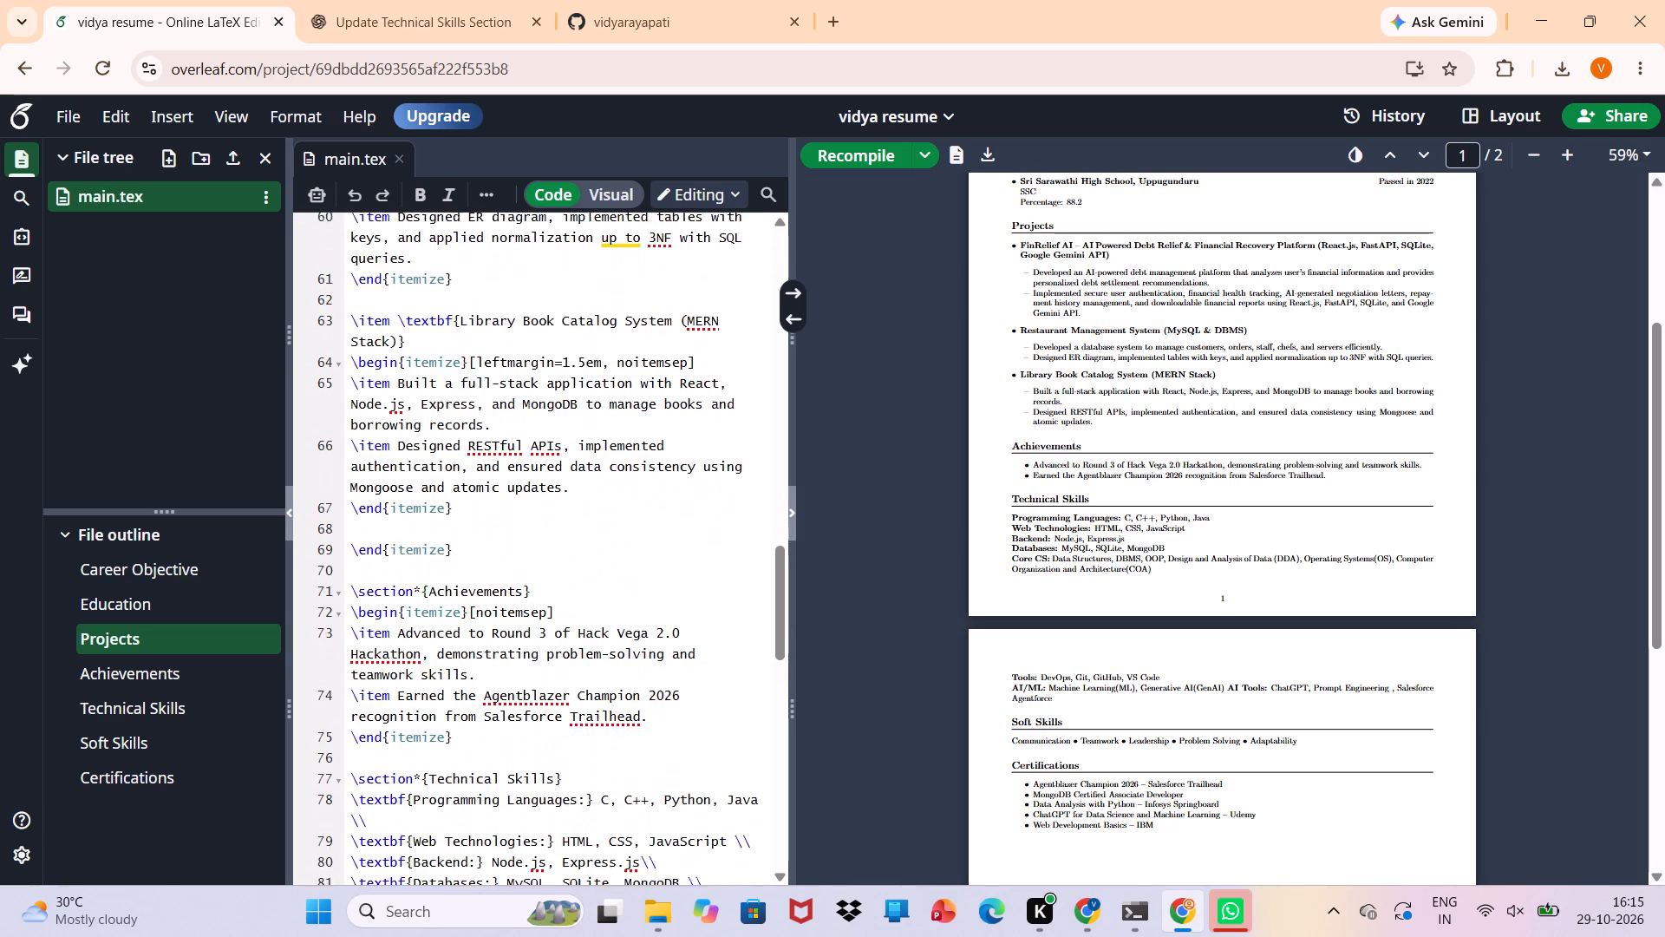
scroll(451, 432, "down", 1)
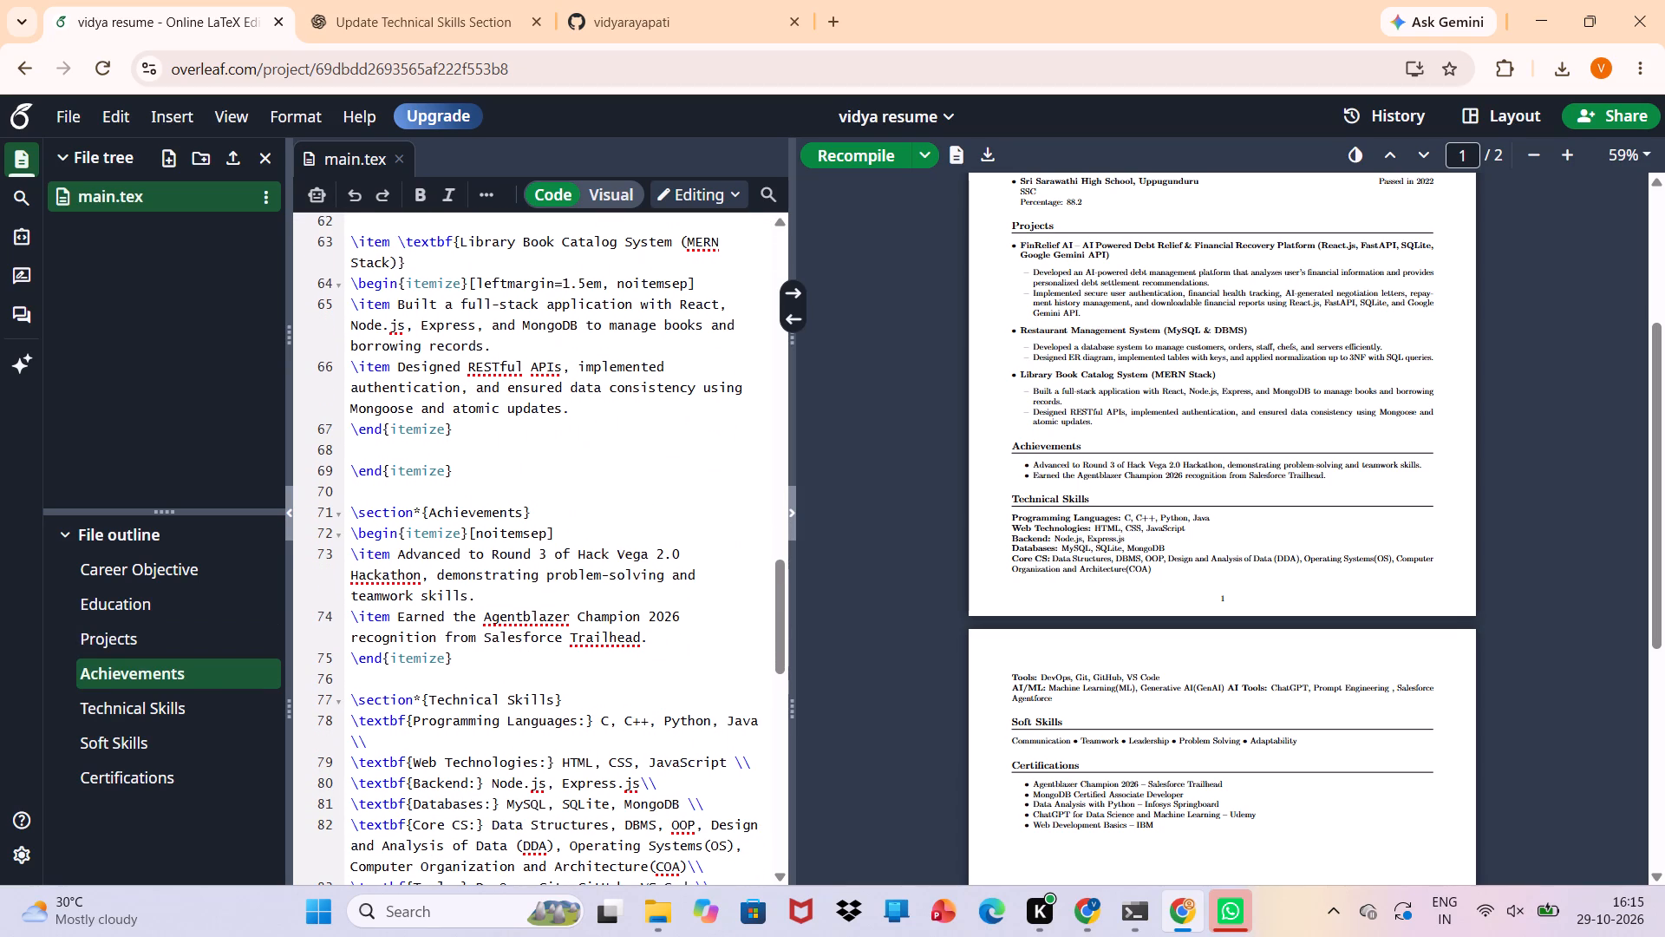
left_click_drag(350, 553, 473, 593)
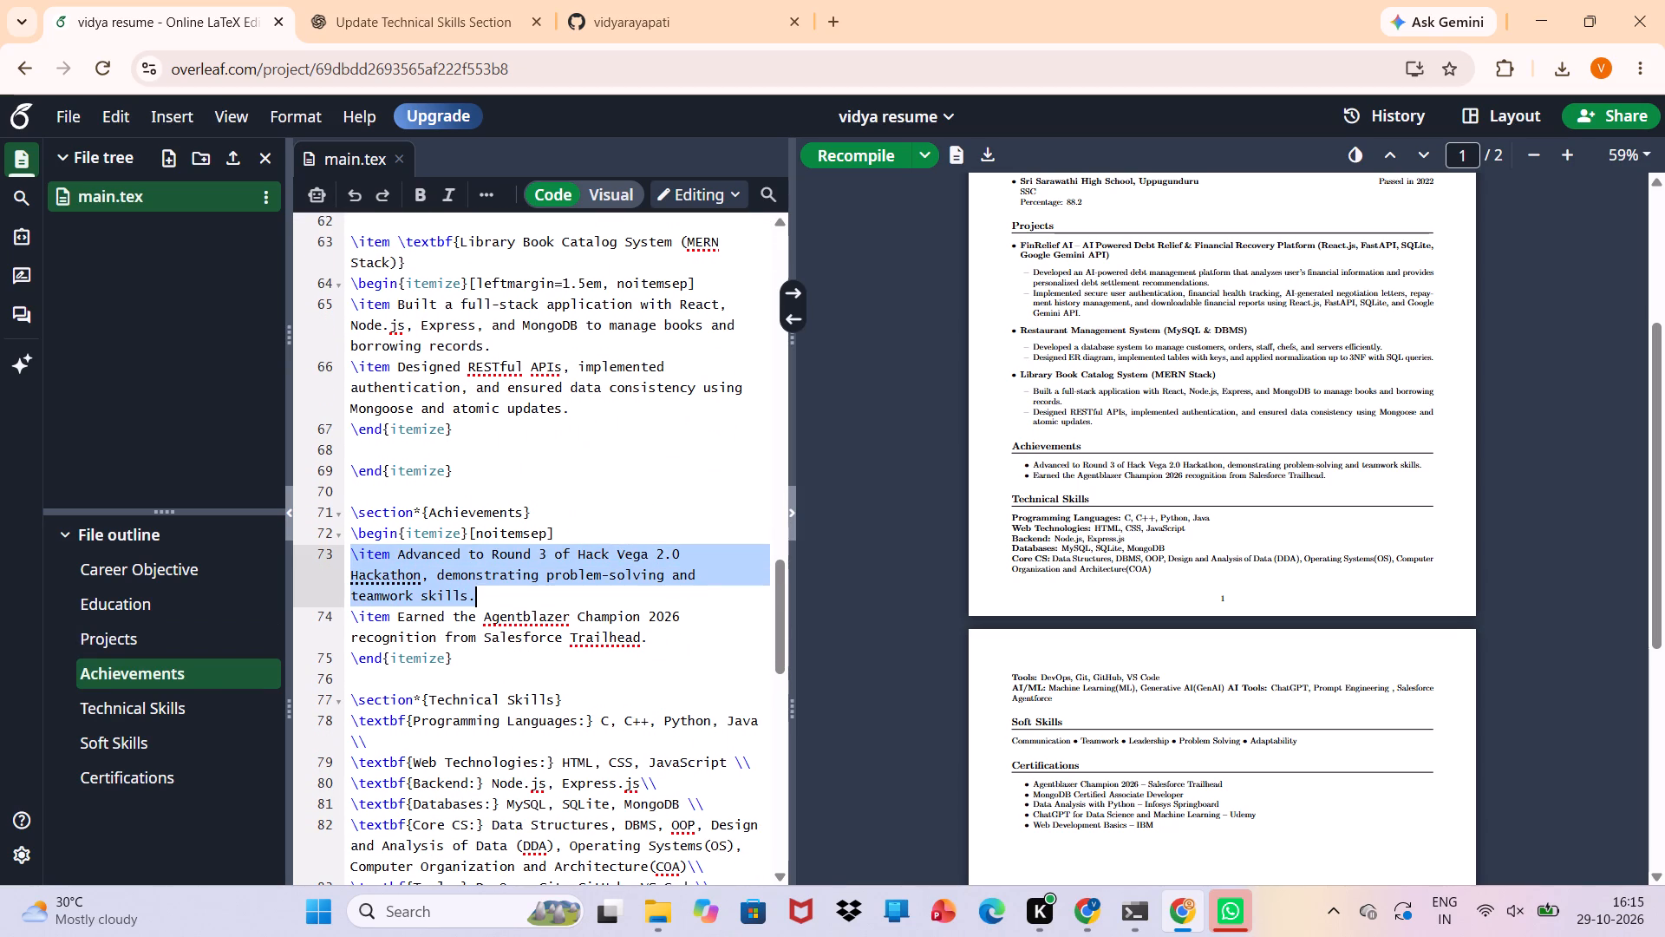
key("Delete")
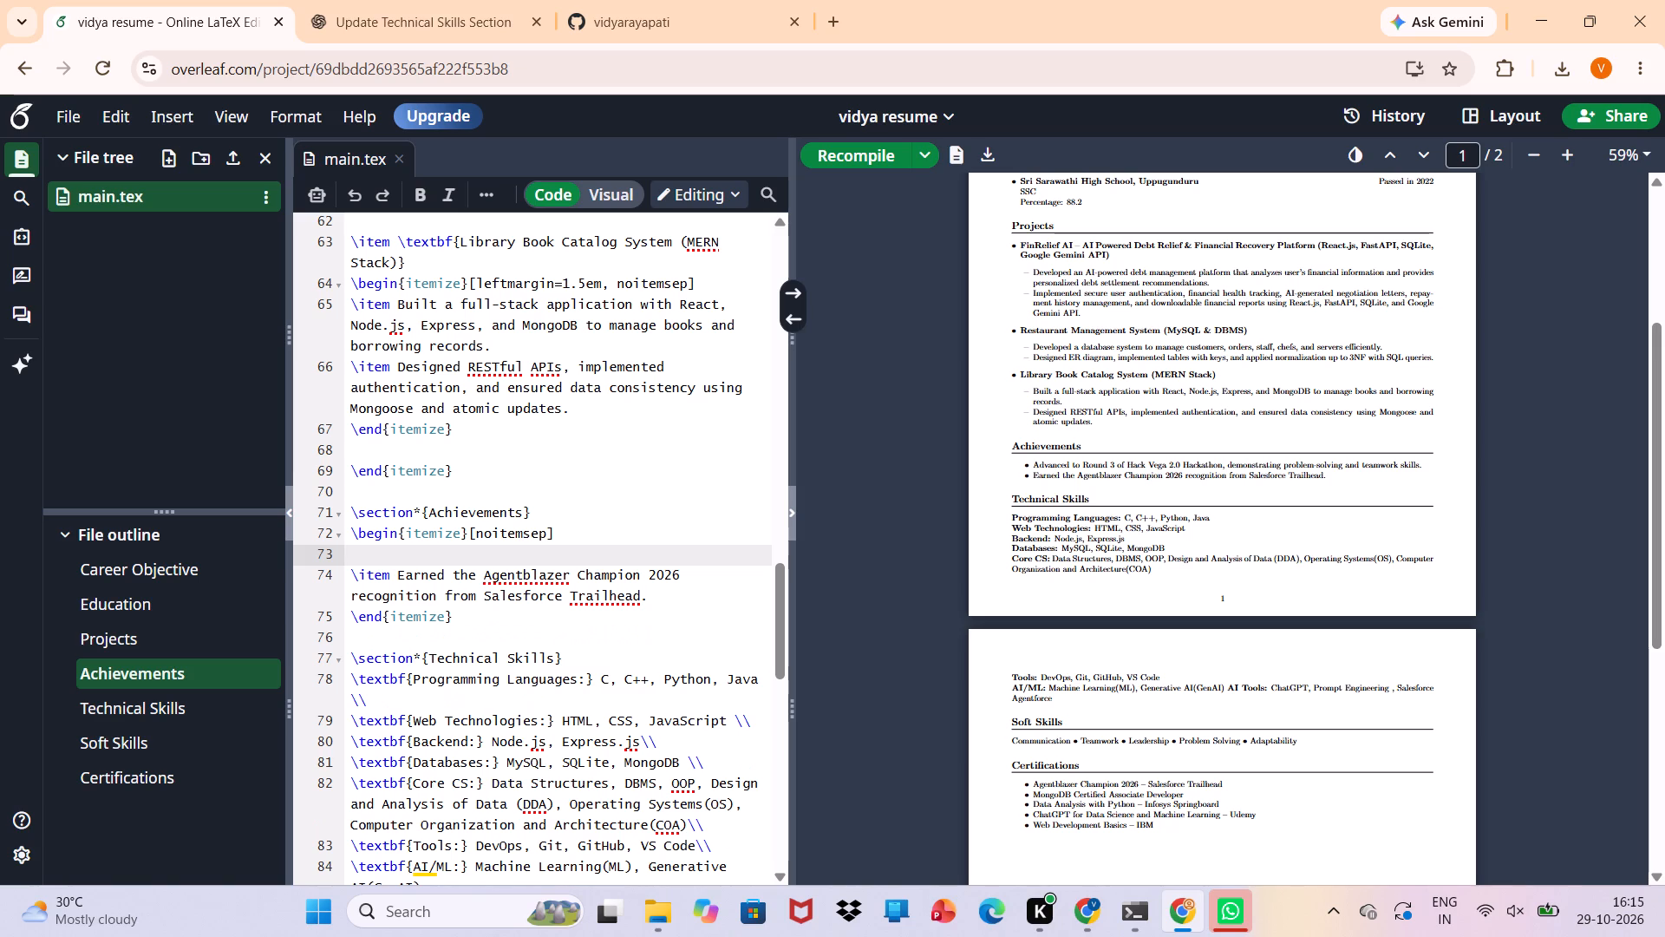
key("Delete")
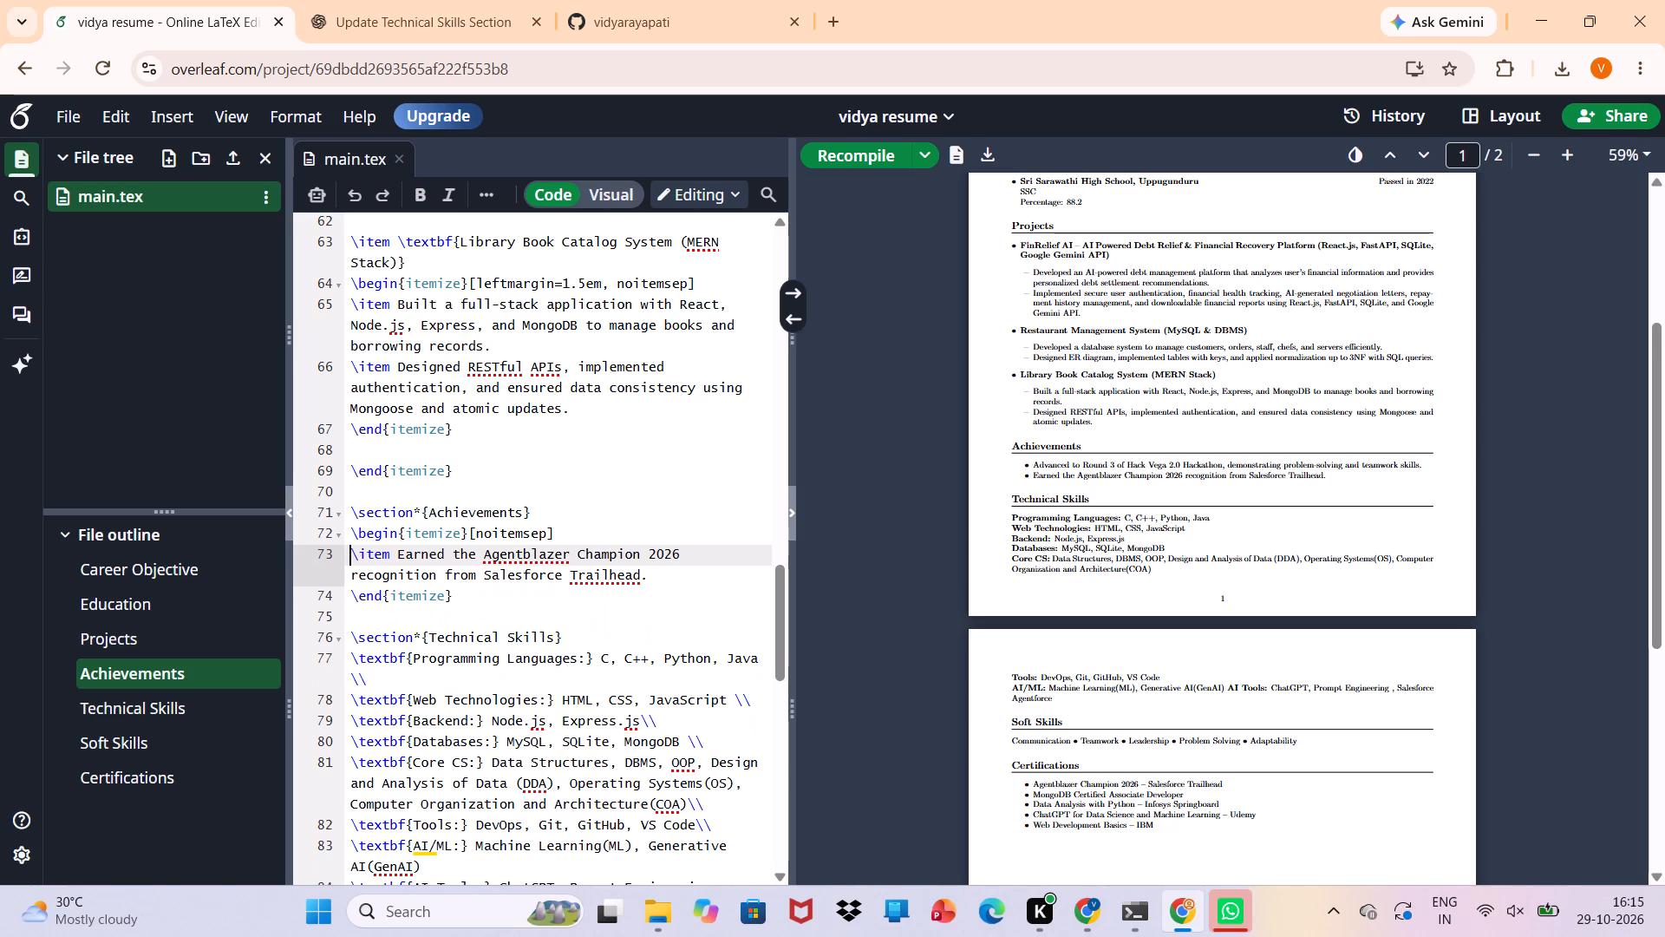
key("ctrl+s")
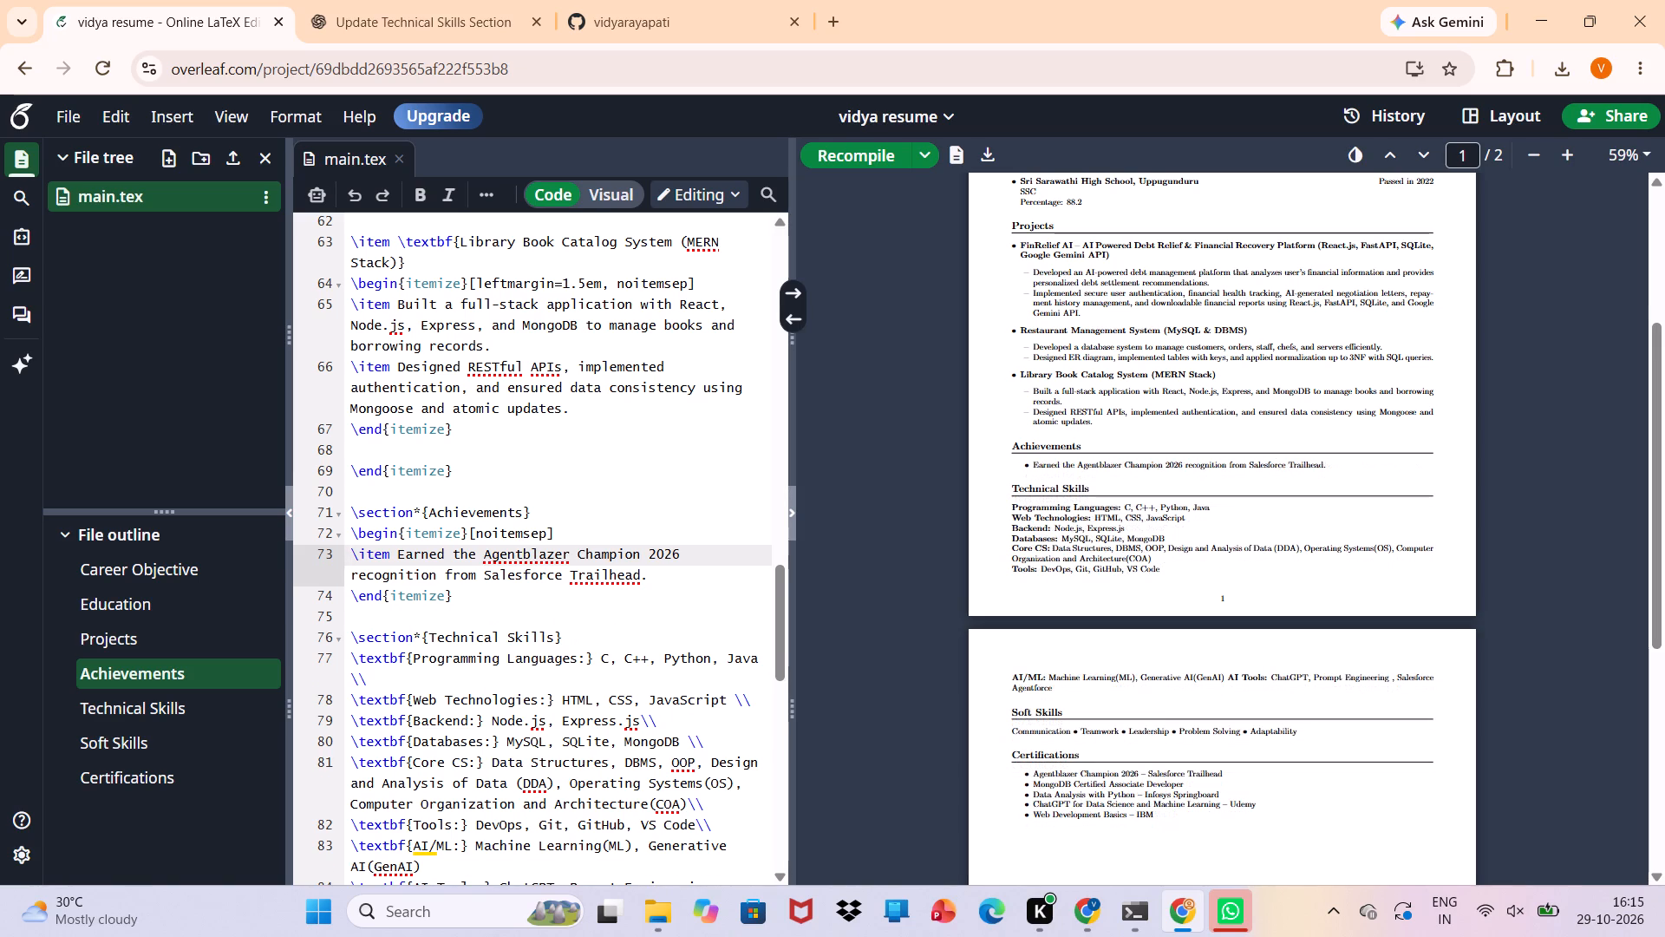
Remove the blank source lines above the Technical Skills and Achievements section headings, recompile, and check the page layout in the preview.
scroll(473, 593, "down", 1)
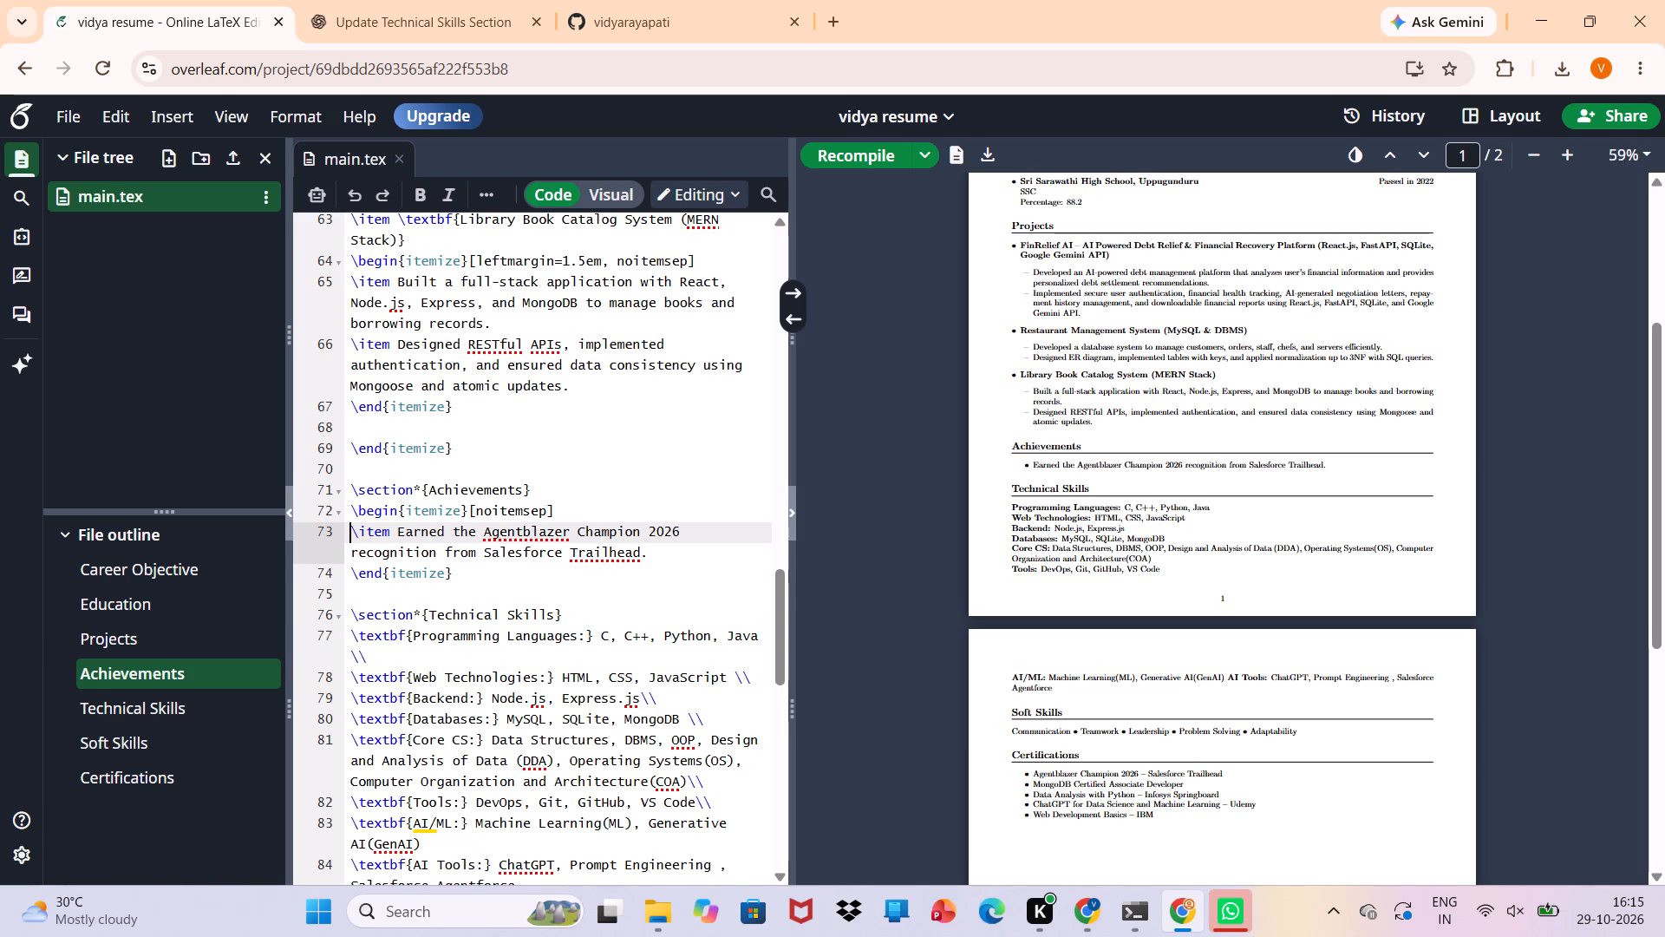
left_click(349, 609)
key("BackSpace")
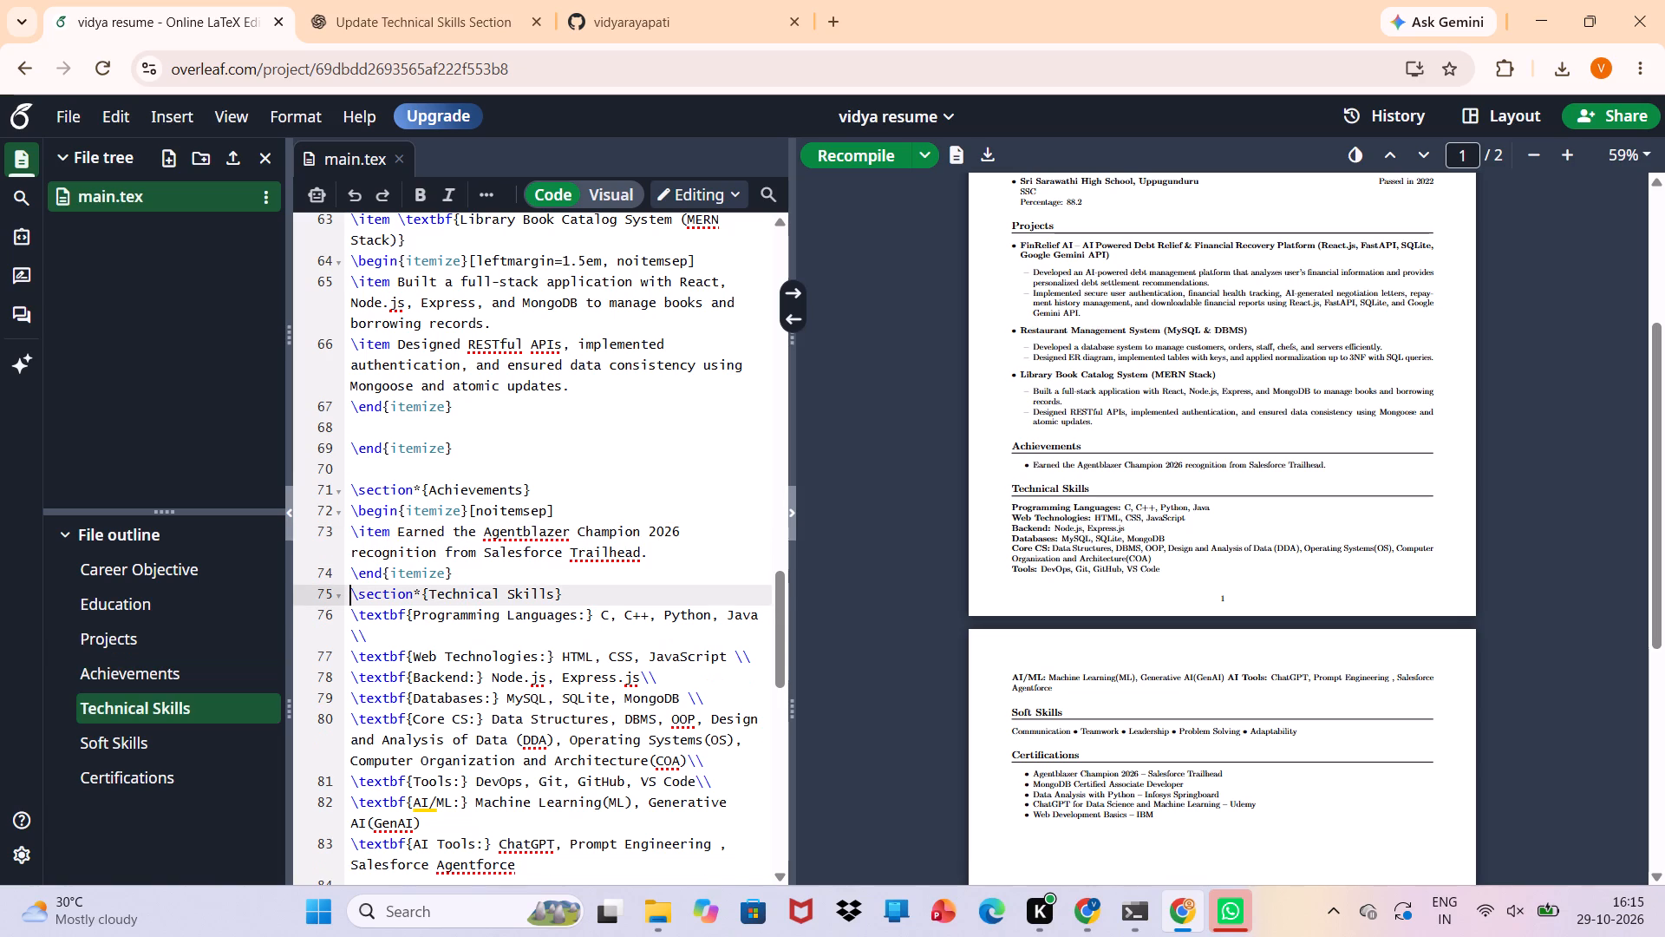
key("ctrl+s")
key("ctrl+s")
left_click(353, 487)
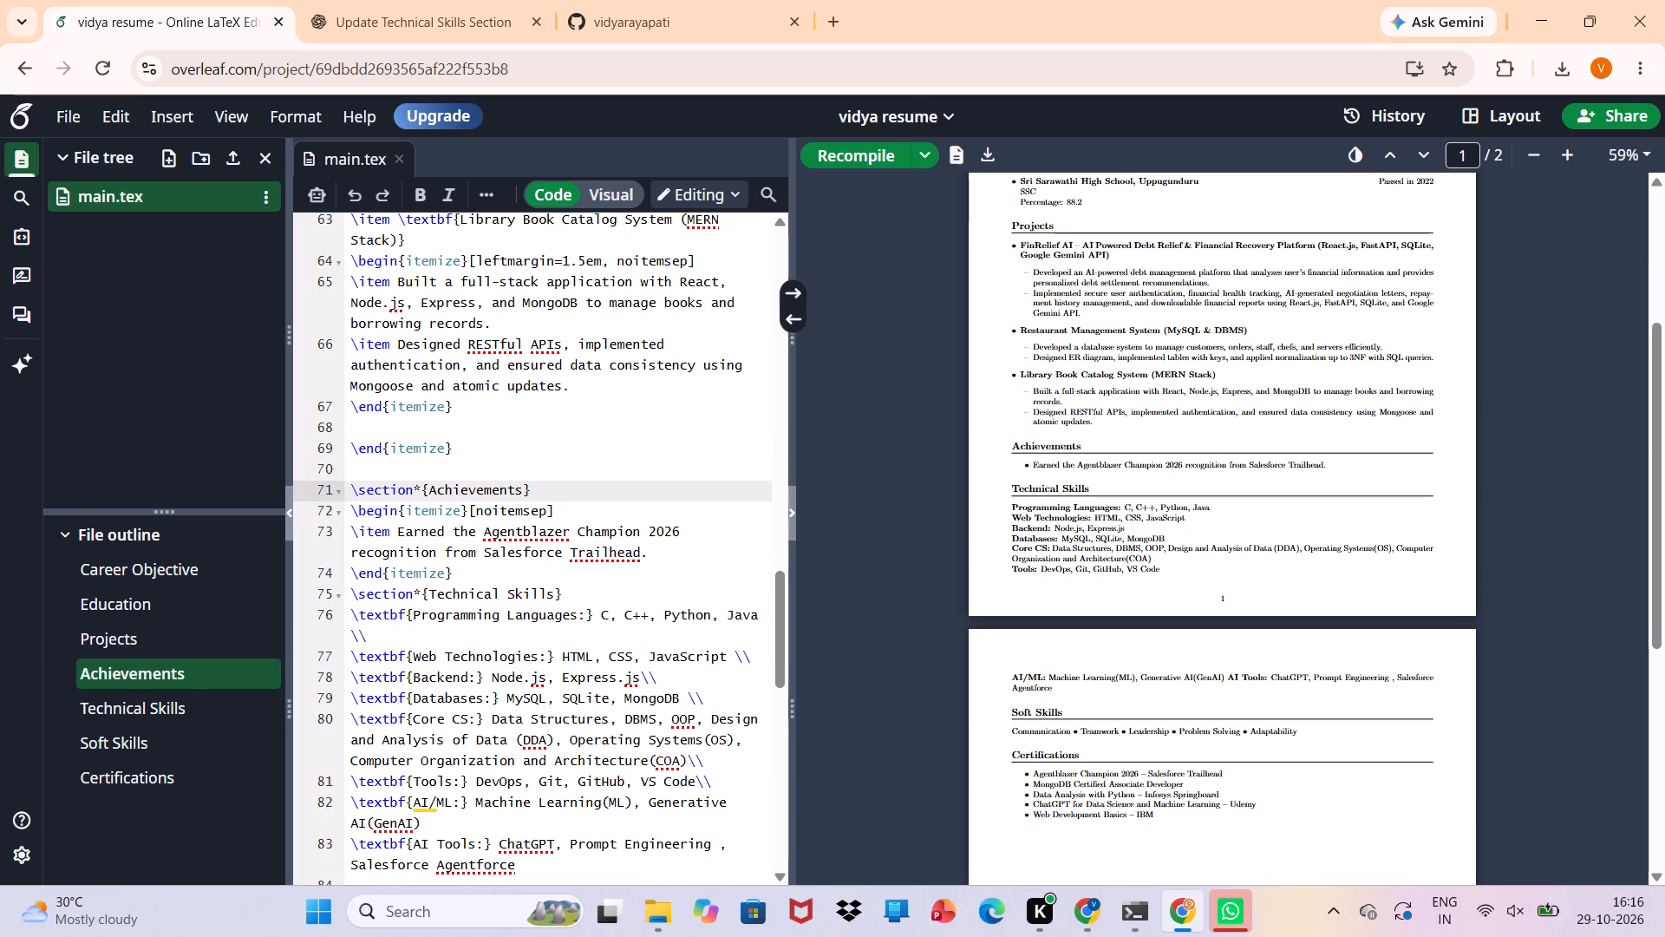
key("BackSpace")
key("ctrl+s")
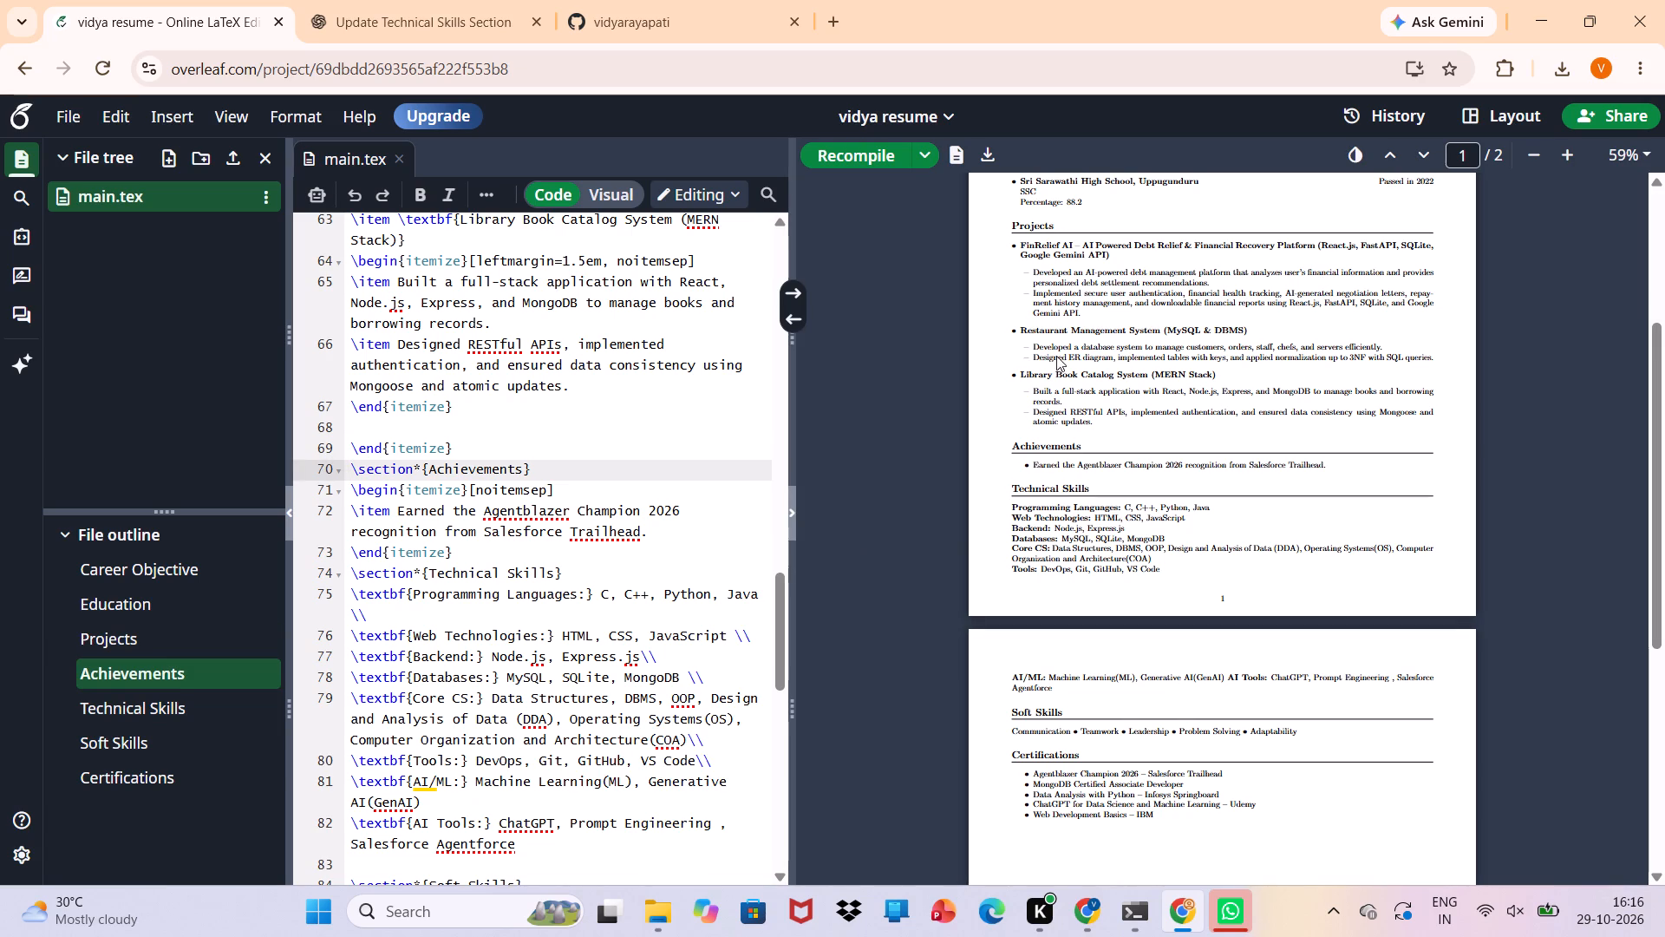
left_click(855, 153)
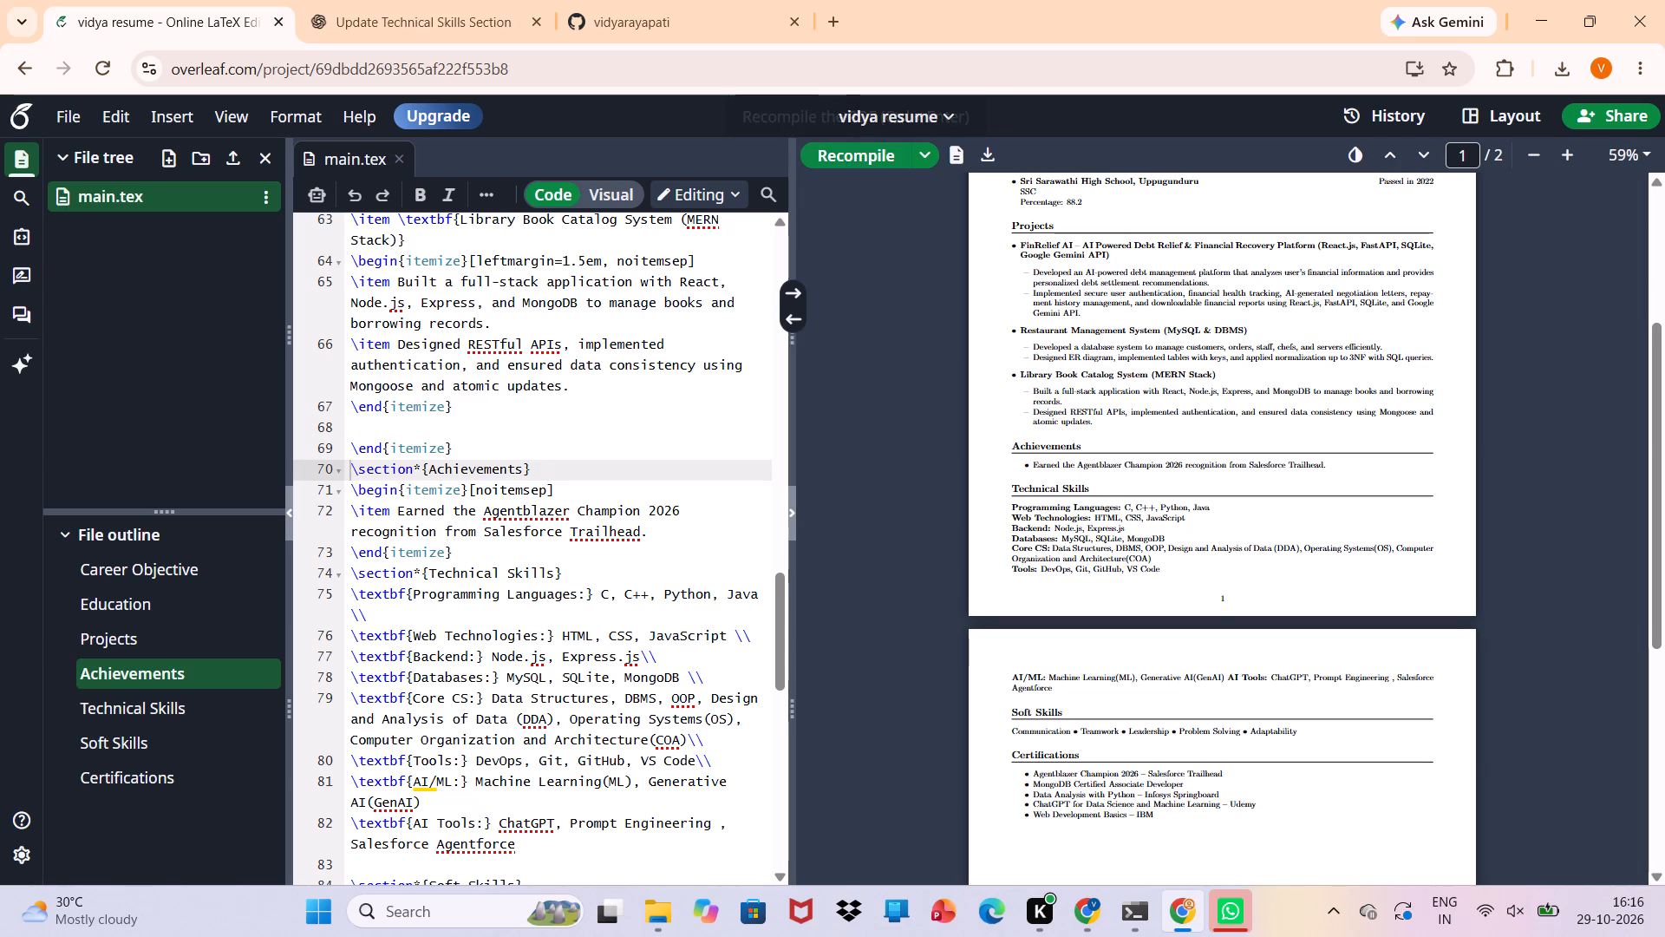
scroll(1099, 488, "down", 1)
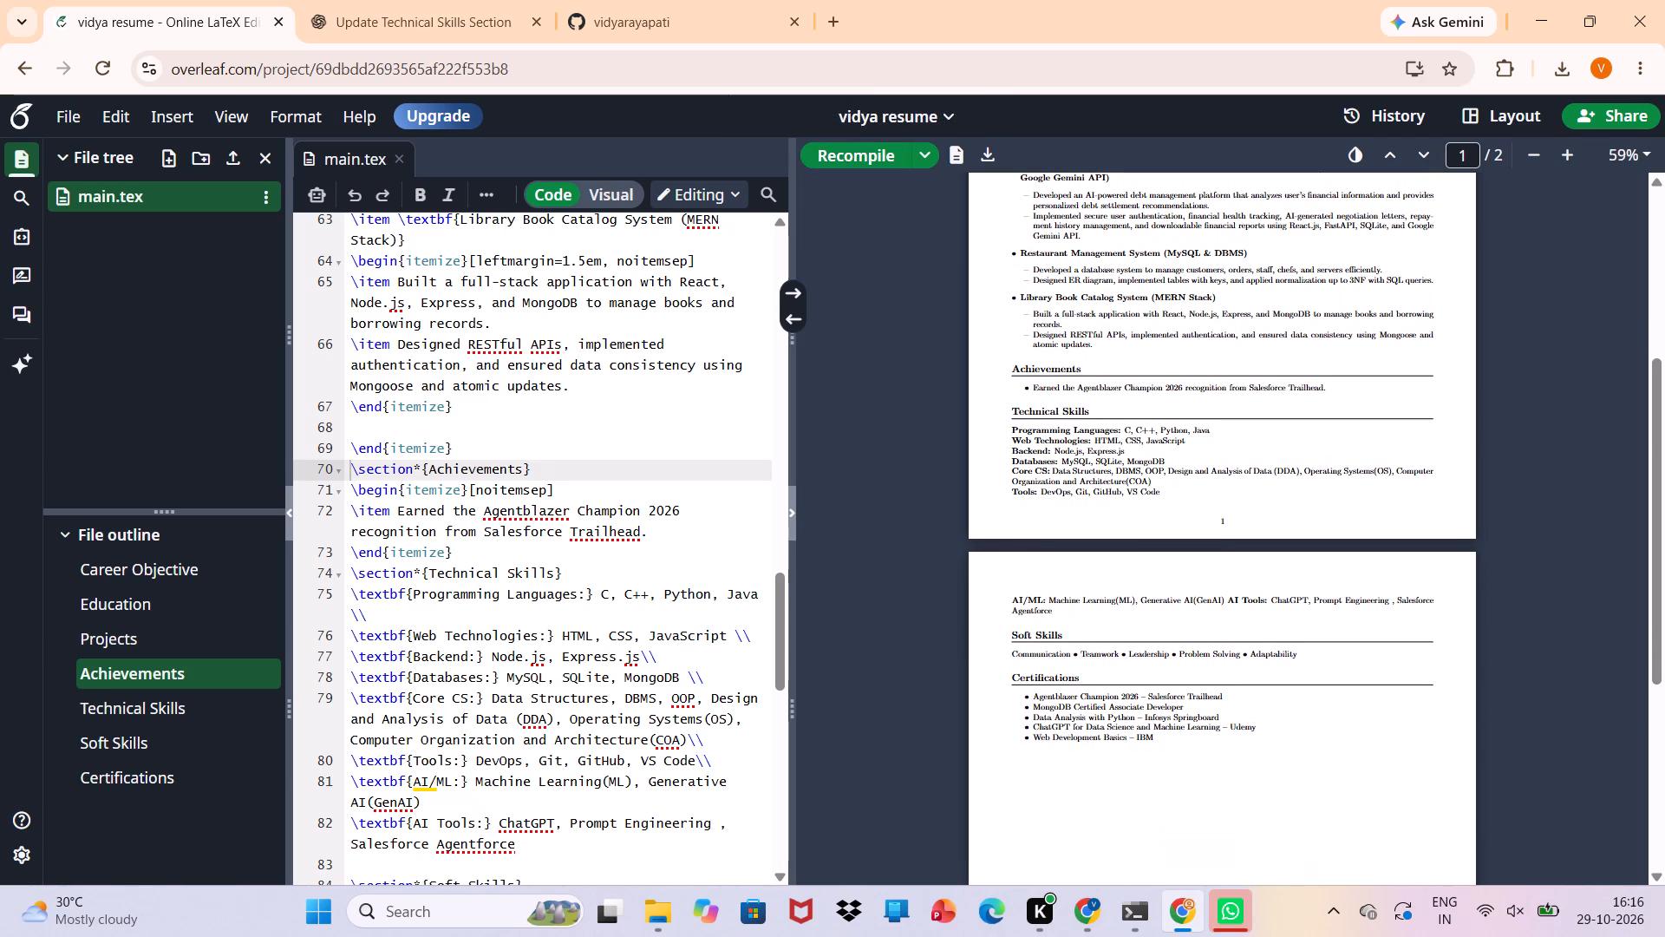
scroll(1099, 488, "down", 1)
scroll(1099, 488, "up", 1)
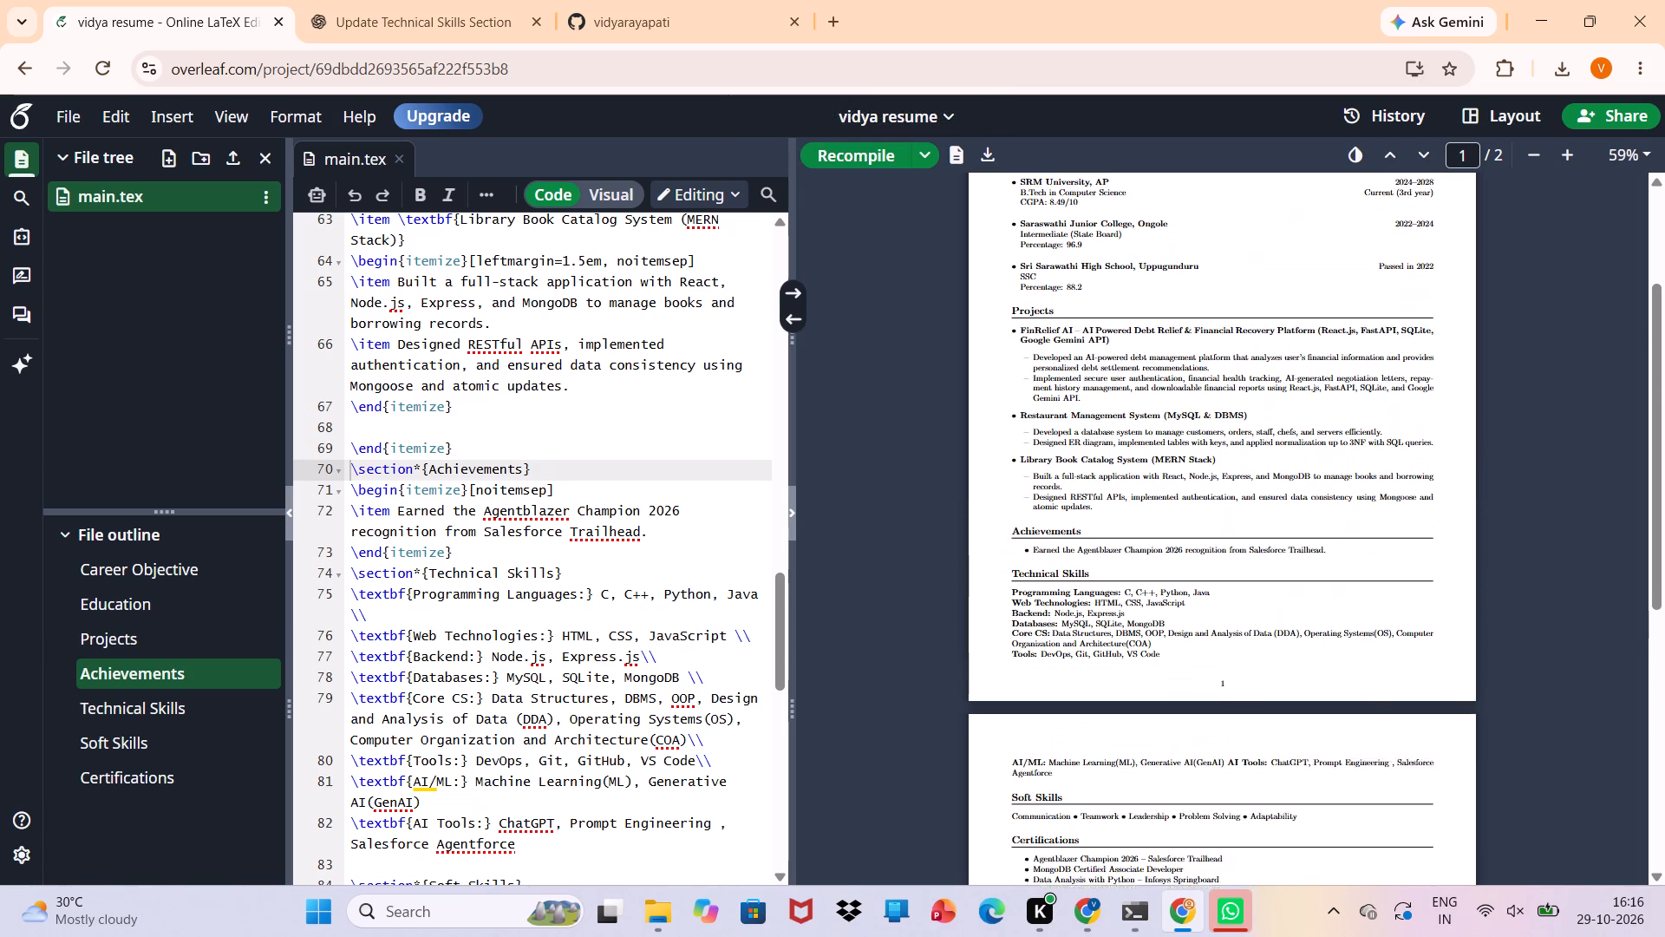
scroll(1099, 488, "up", 1)
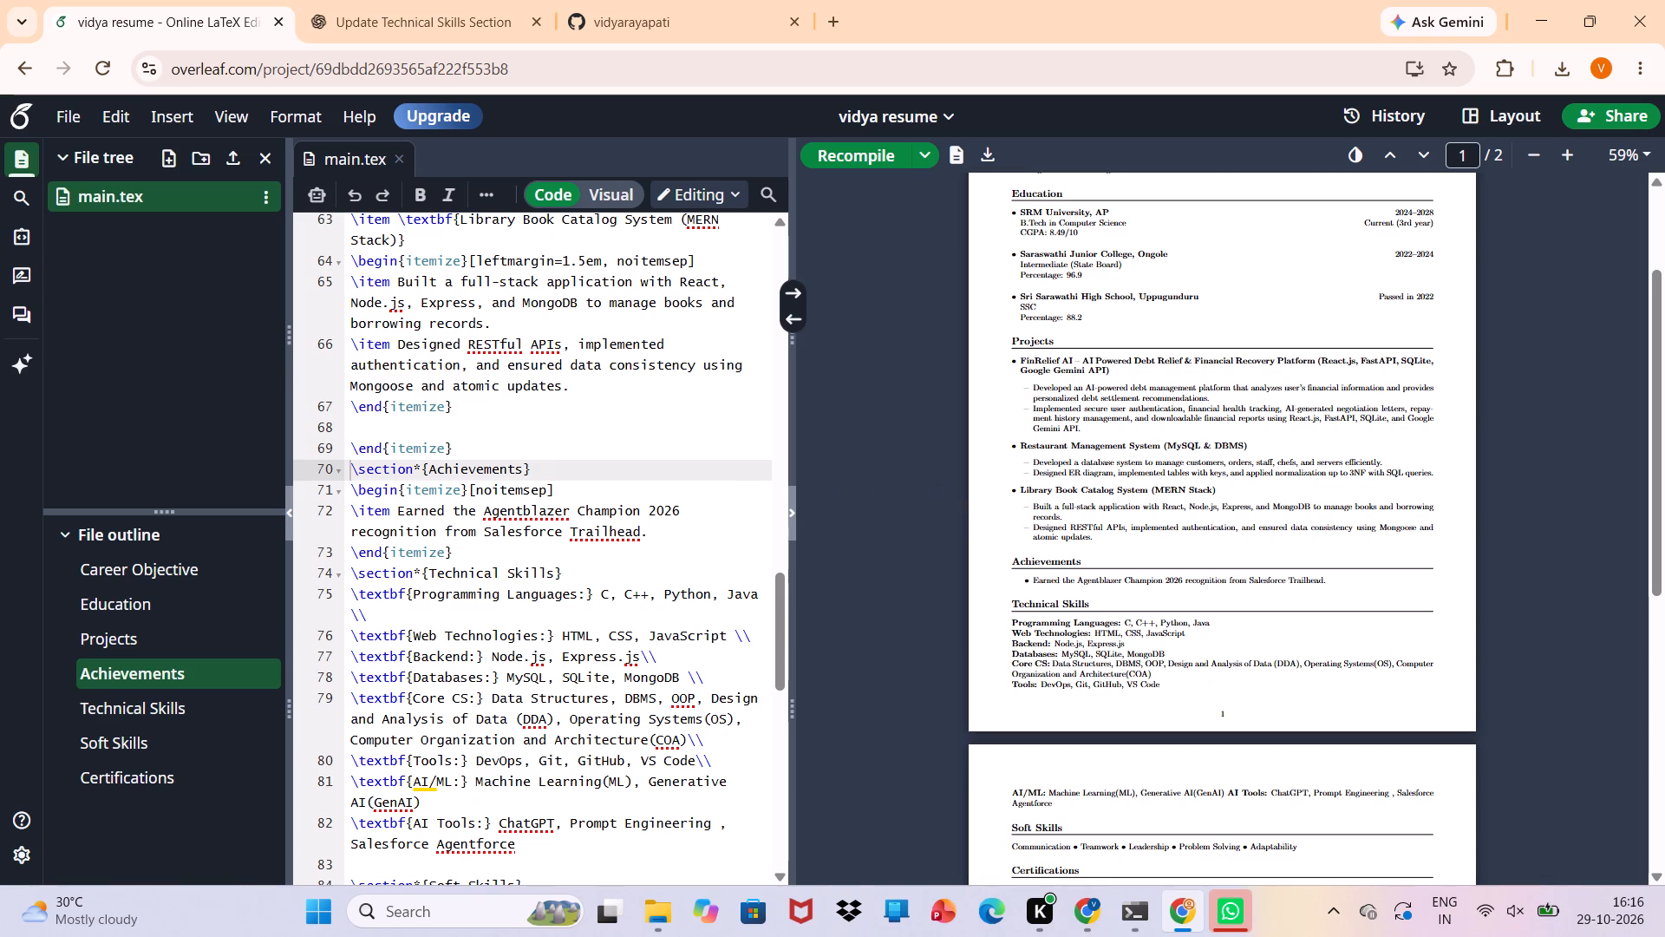
Delete the whole Library Book Catalog System (MERN Stack) entry and its leftover blank lines from the Projects section, and recompile the resume.
scroll(706, 486, "up", 1)
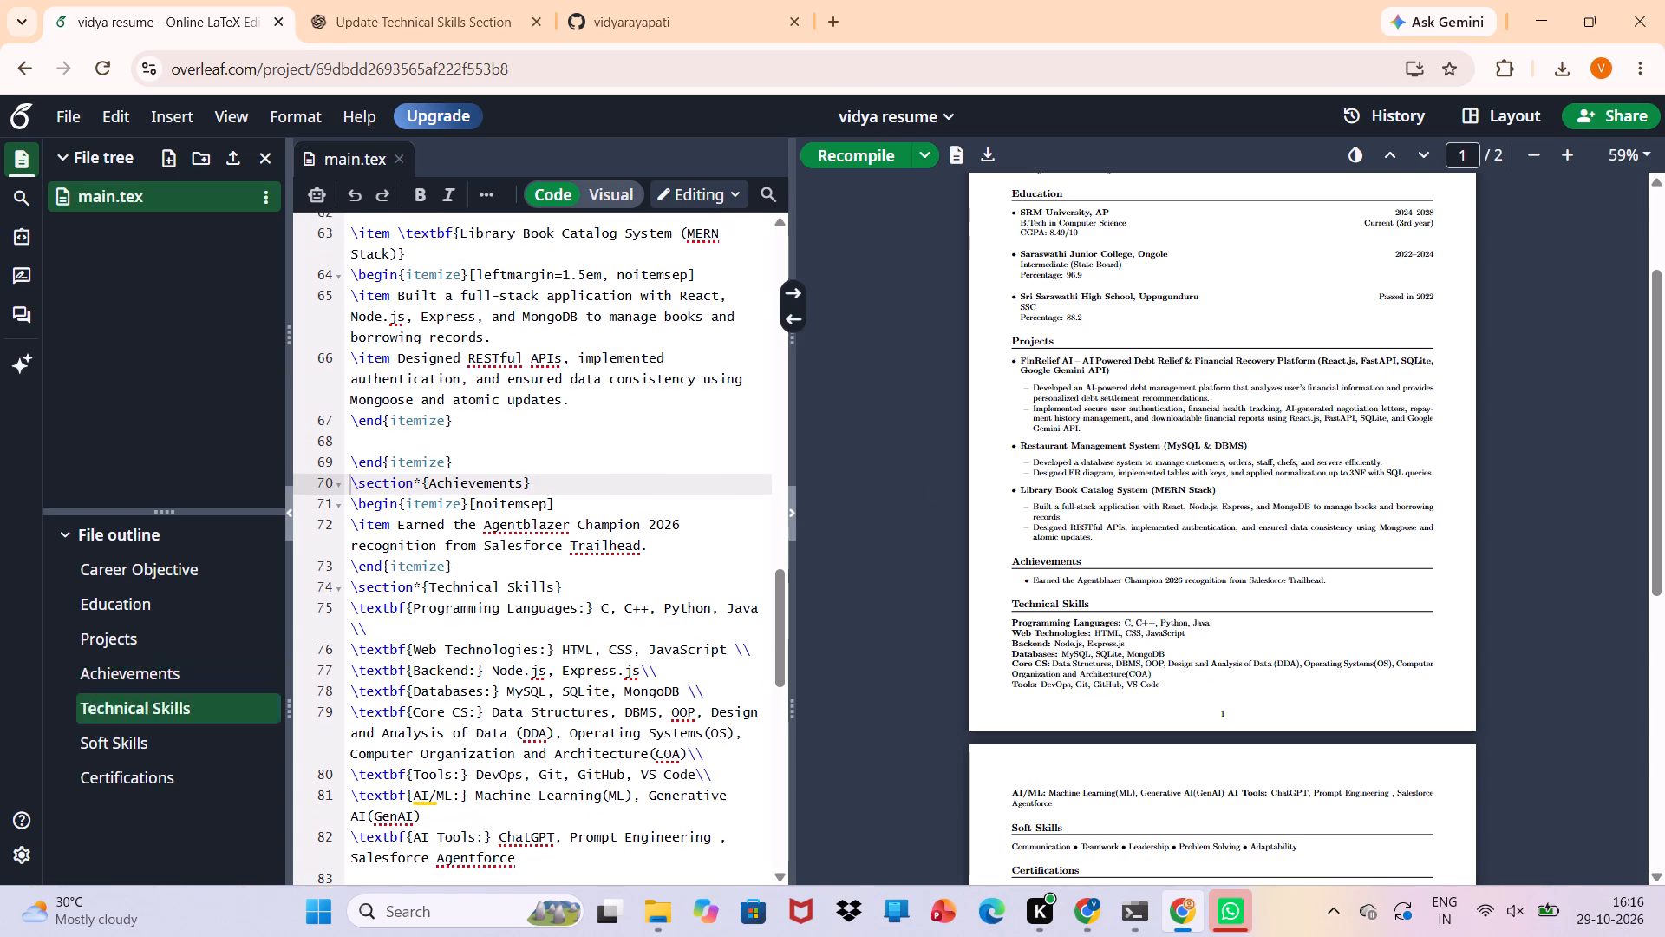
scroll(706, 486, "up", 1)
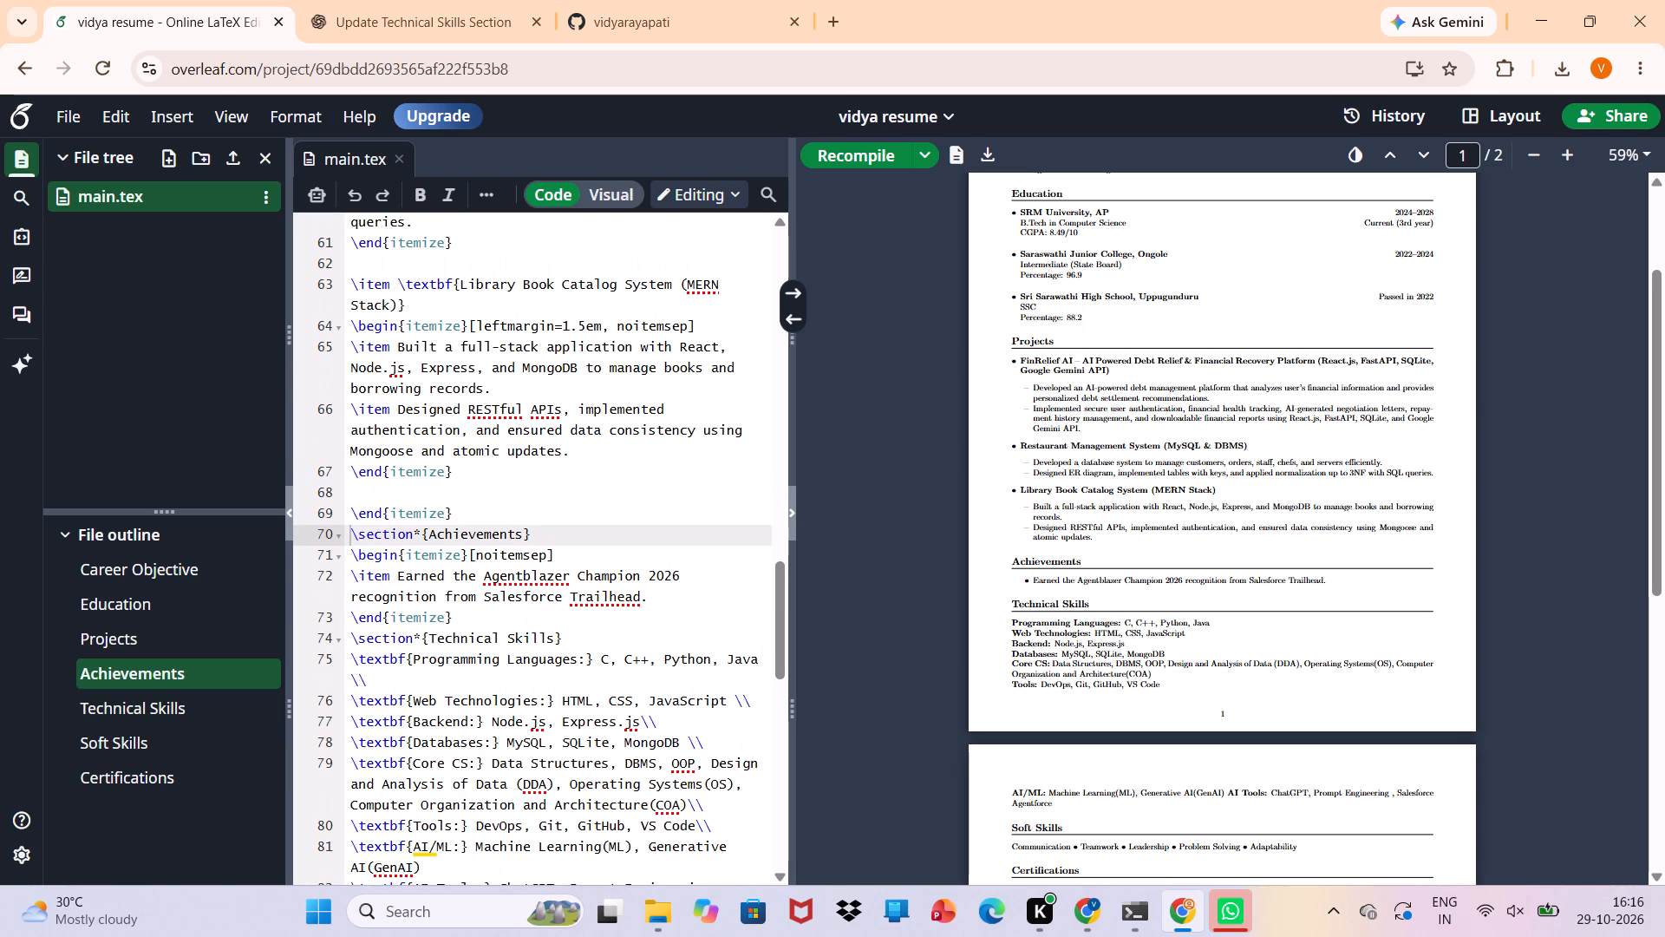
scroll(706, 486, "up", 1)
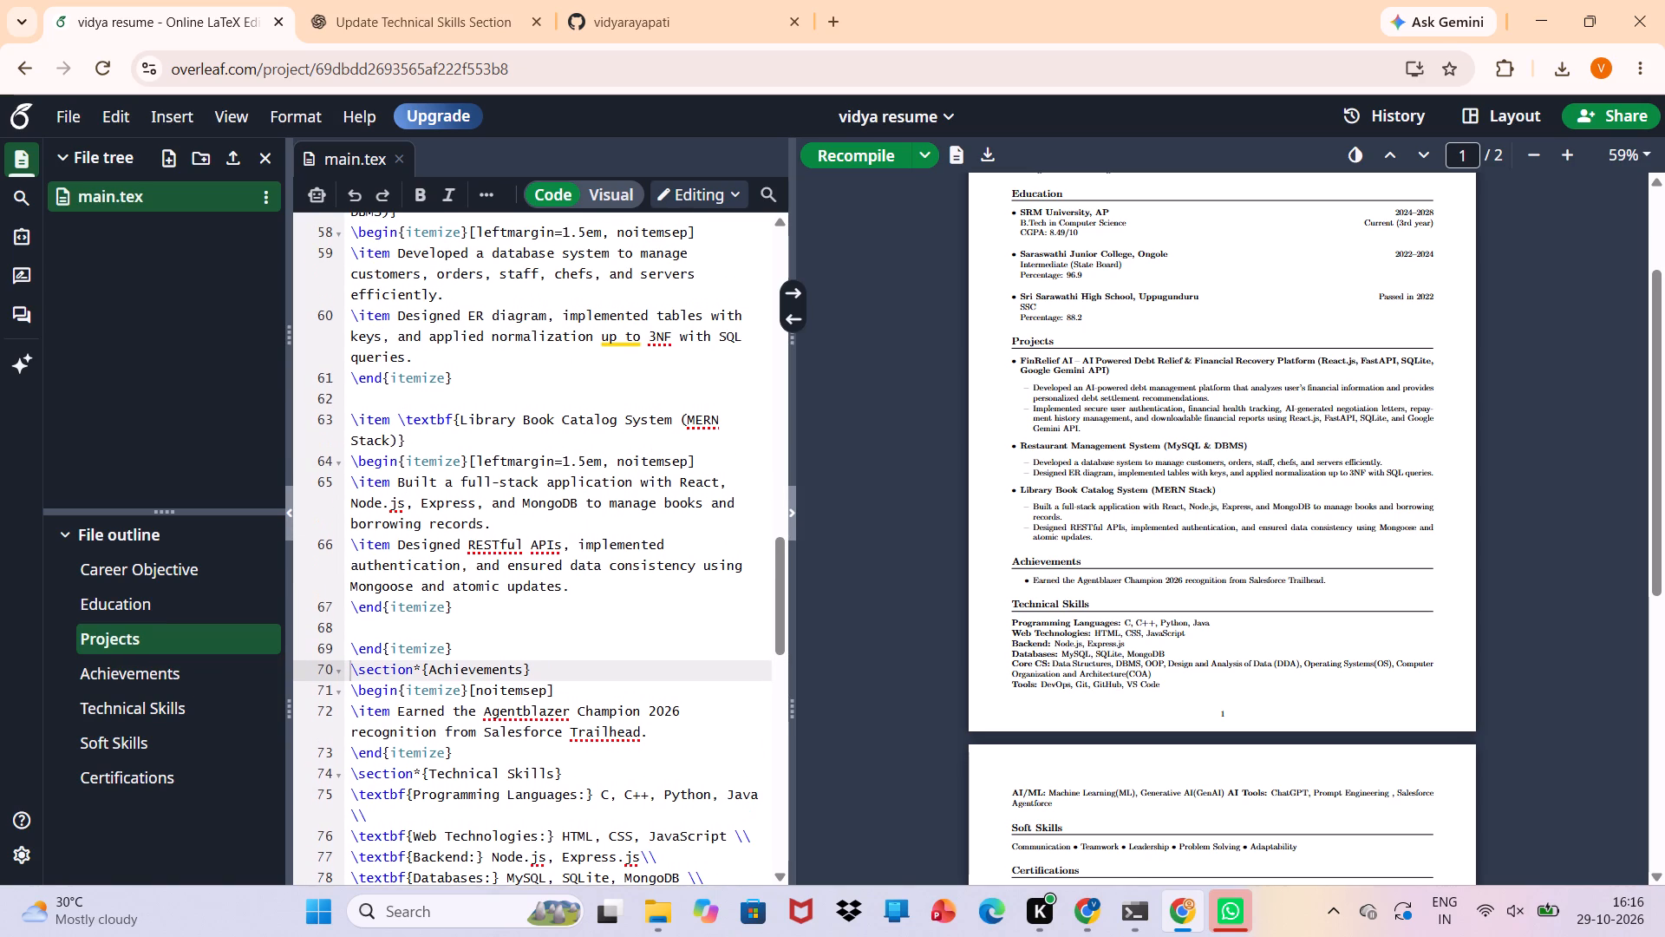
scroll(706, 486, "up", 2)
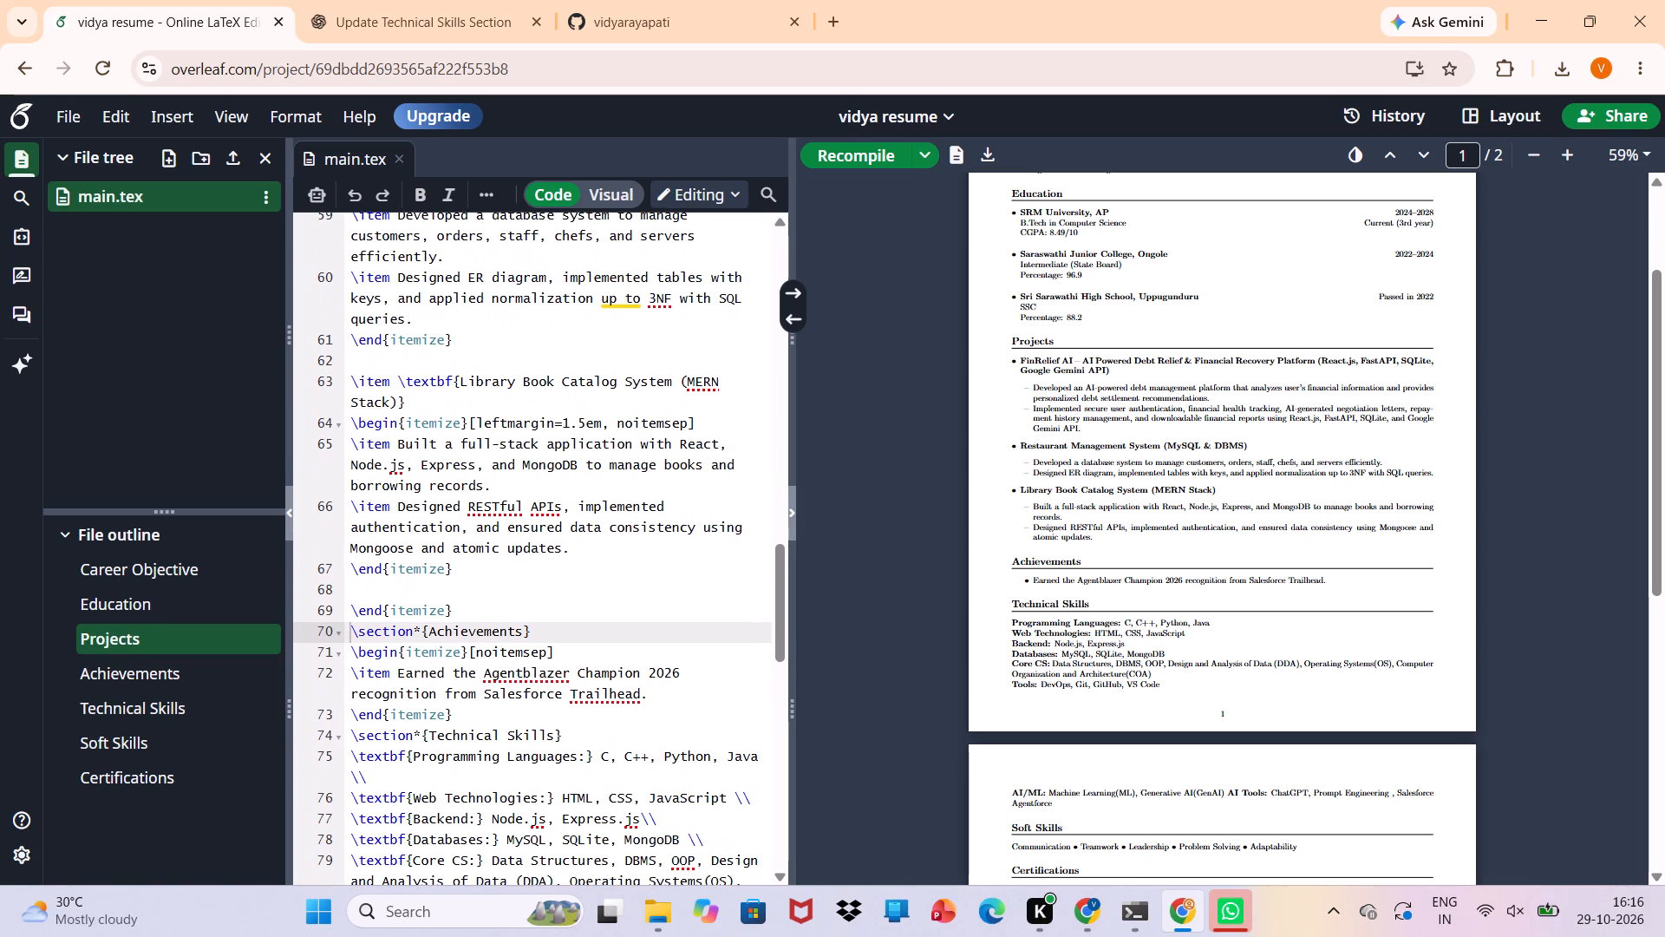
scroll(706, 486, "down", 1)
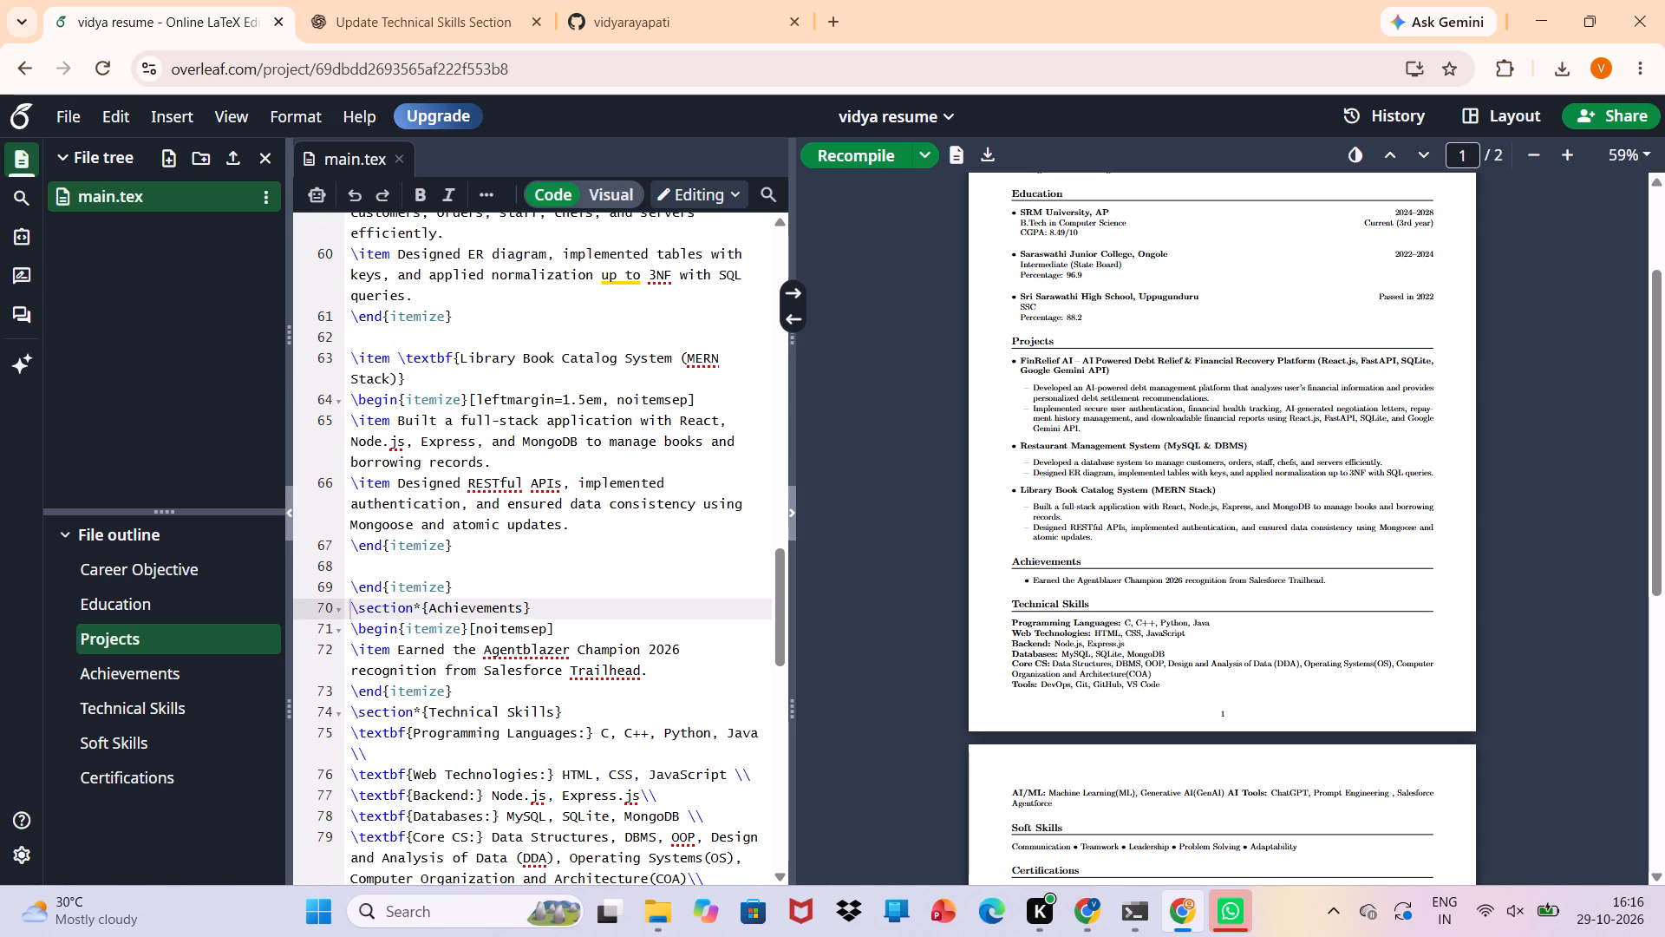
scroll(706, 486, "up", 1)
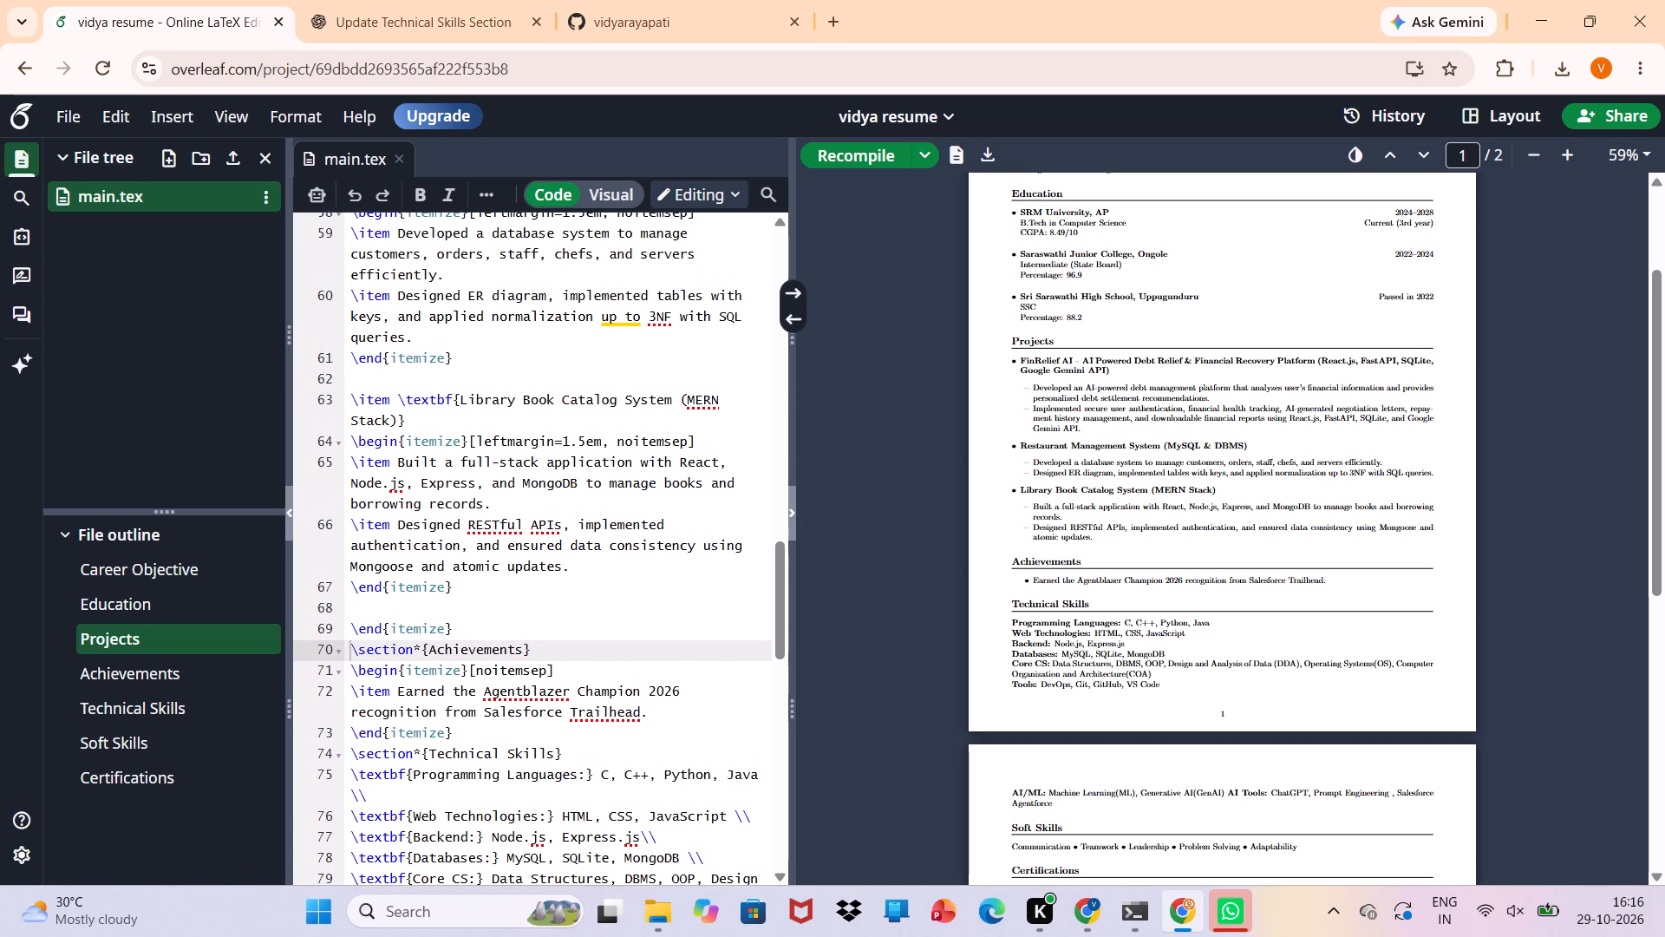
left_click_drag(344, 396, 454, 475)
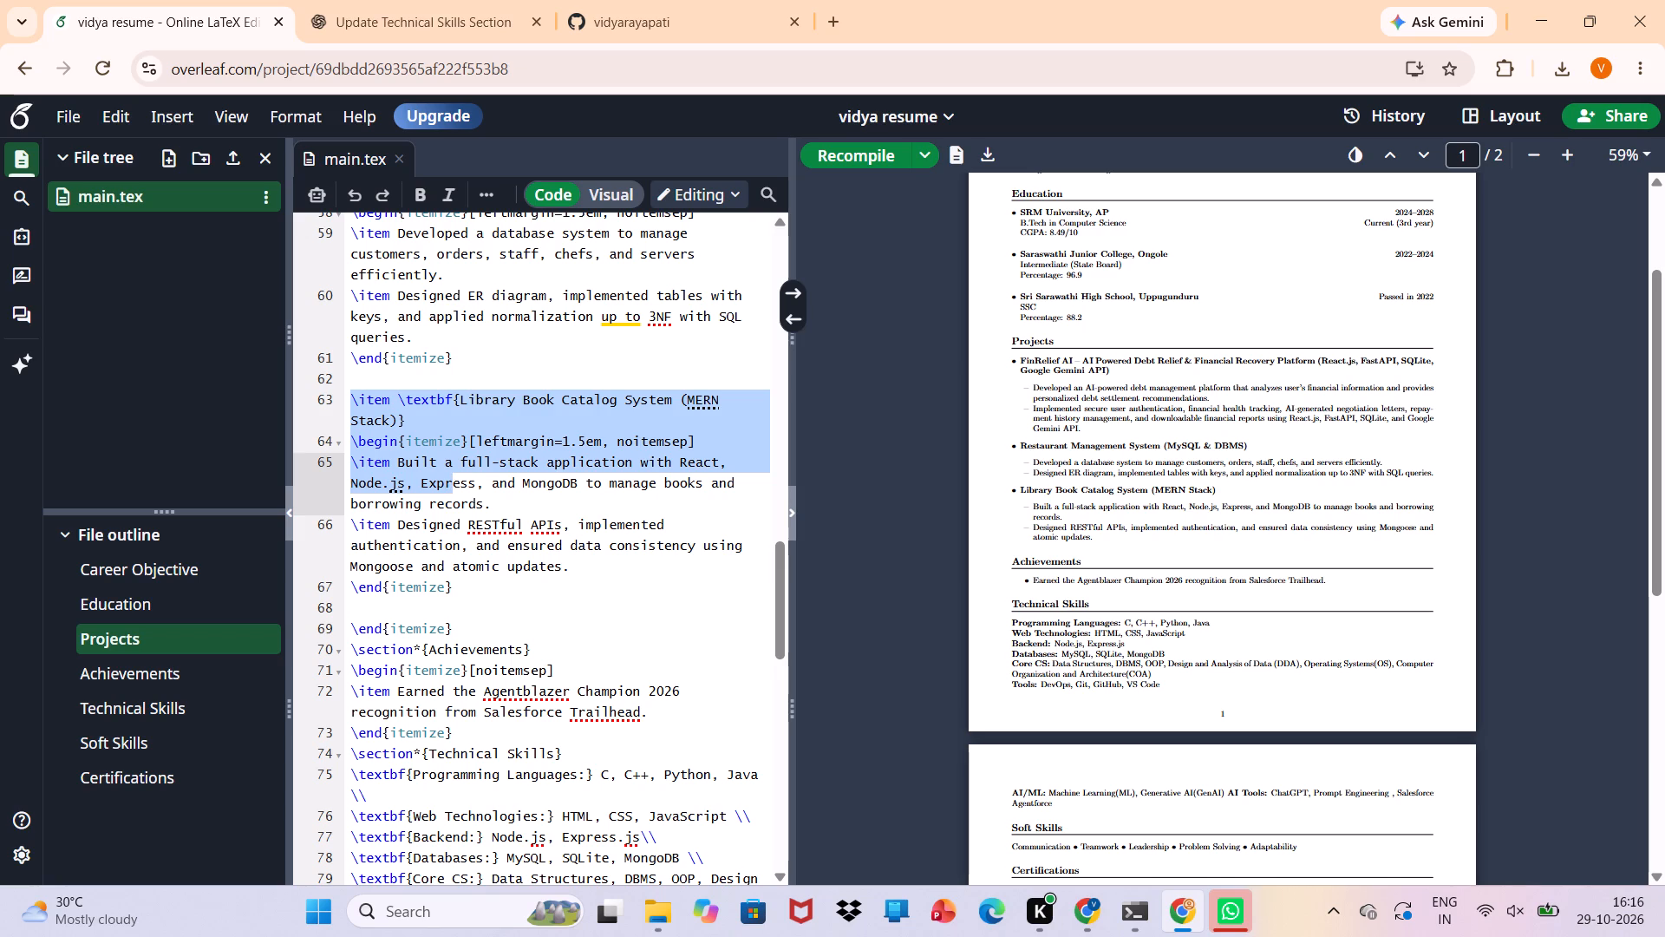
left_click_drag(454, 475, 462, 574)
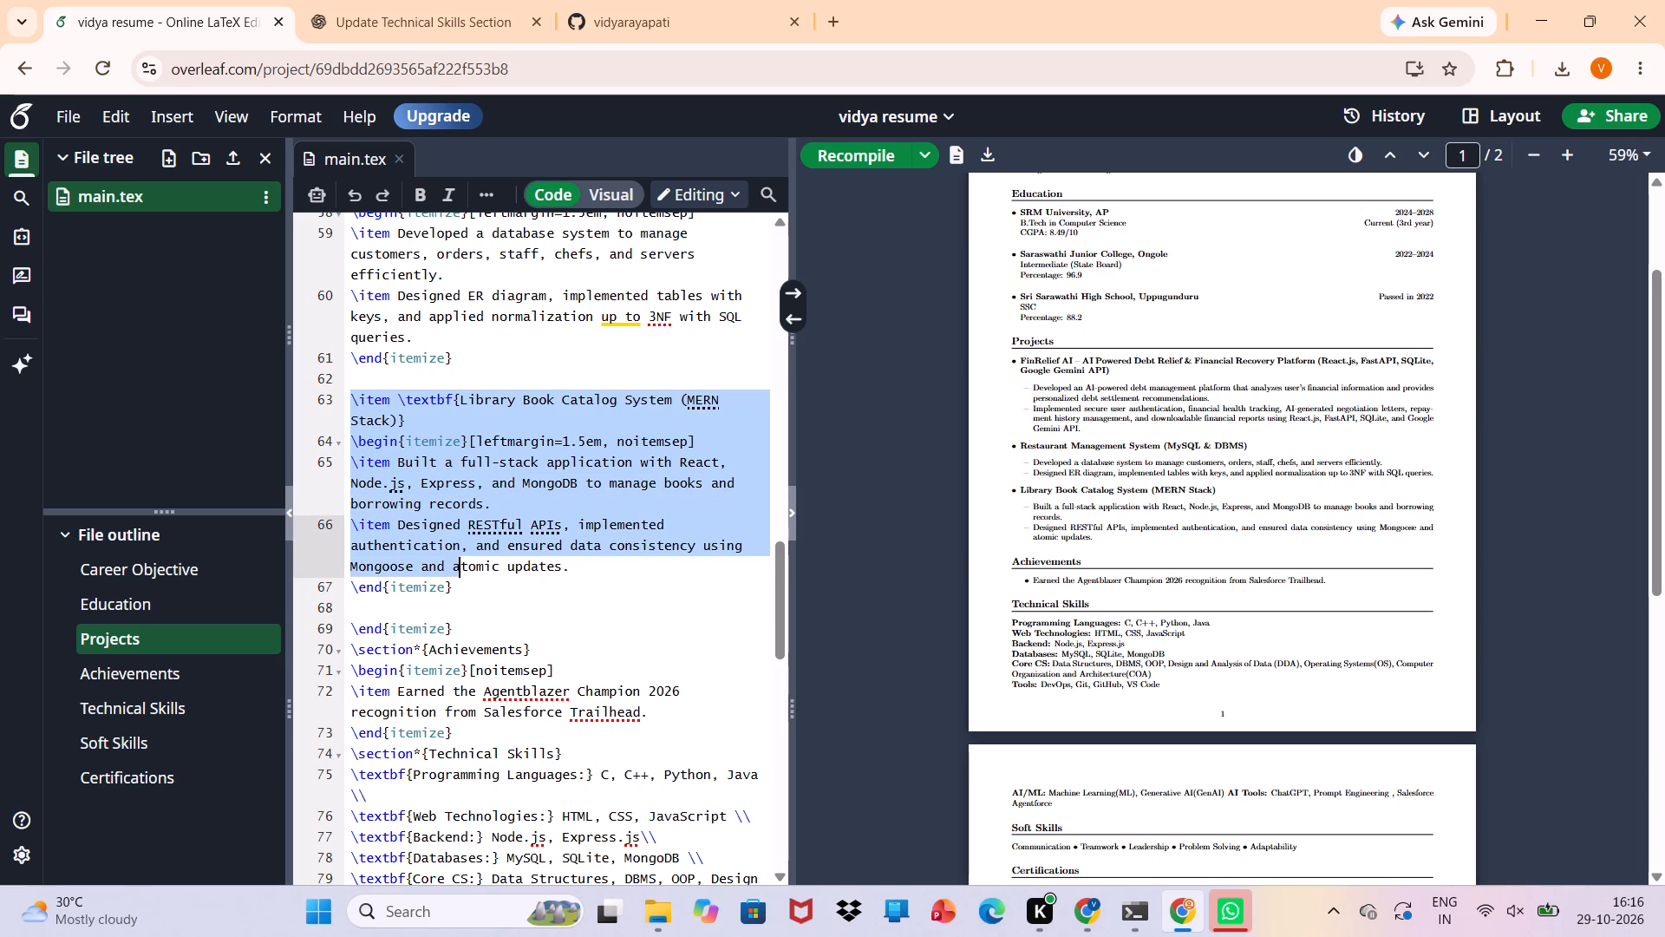
left_click_drag(462, 574, 463, 589)
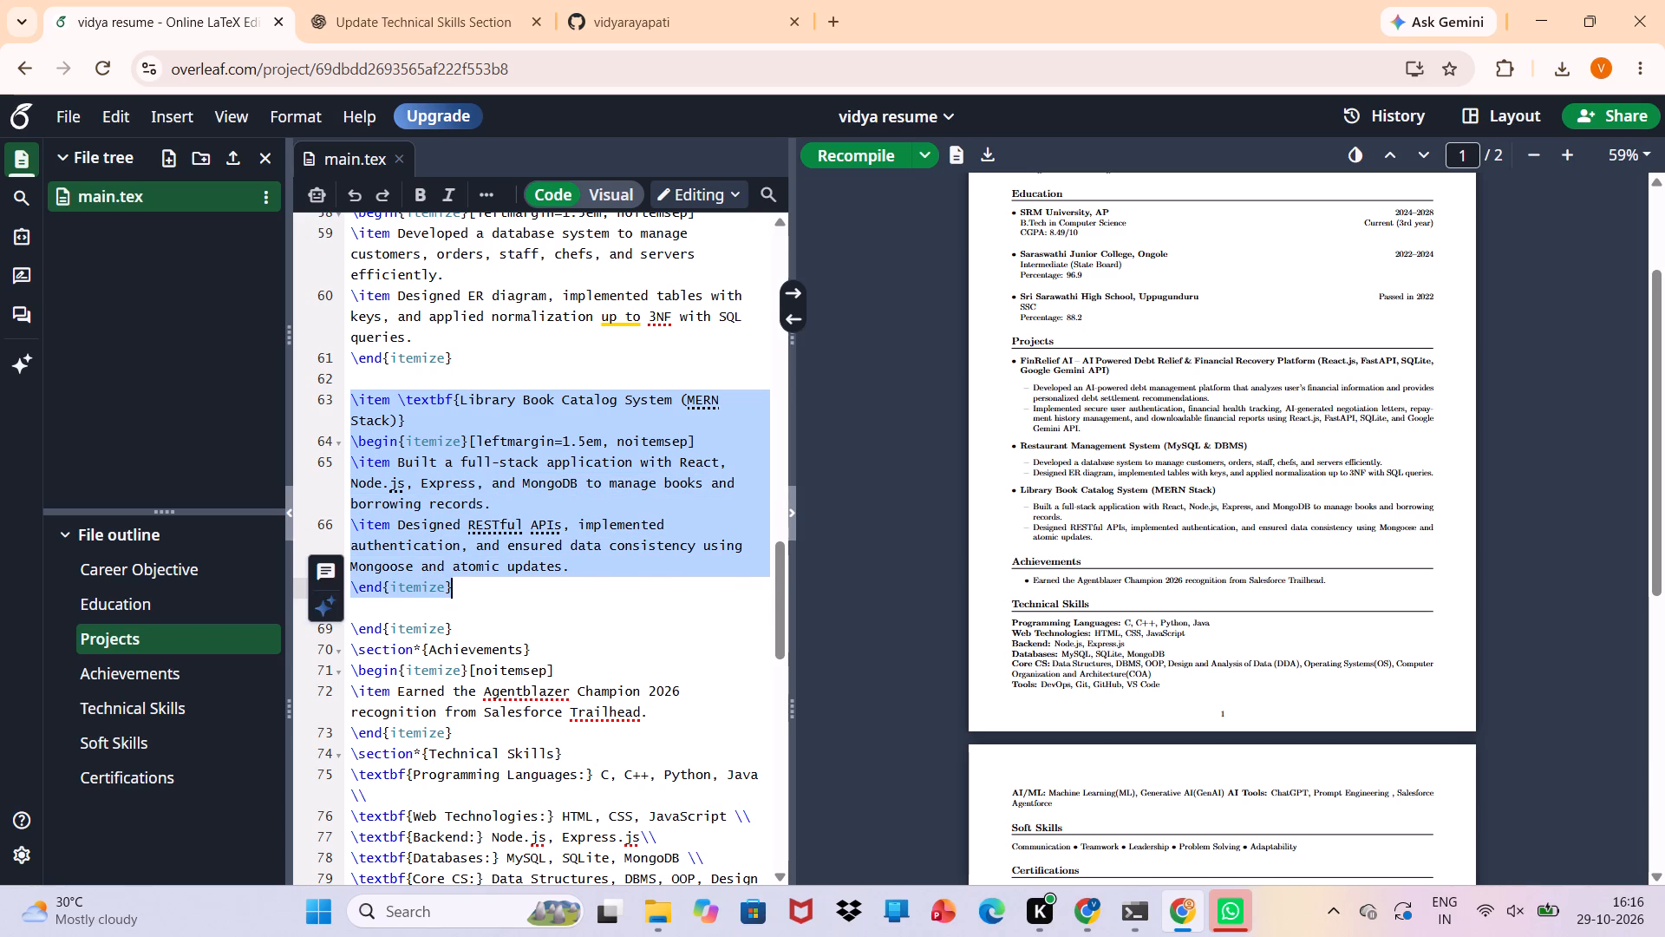
key("Delete")
key("Down")
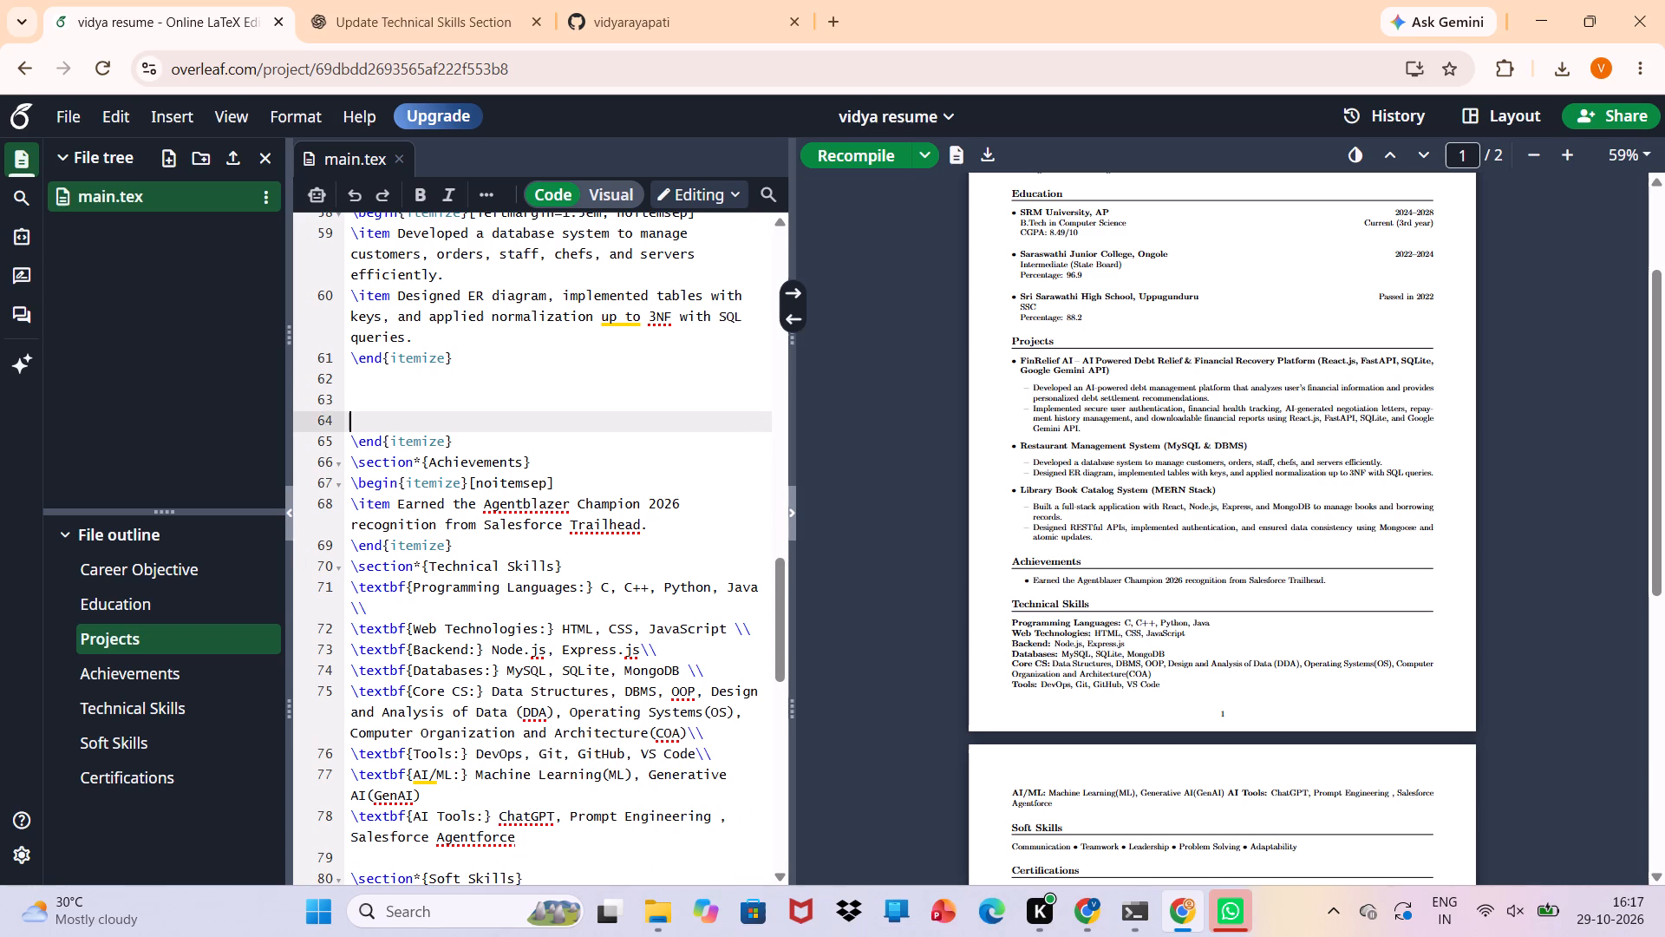
key("BackSpace")
key("BackSpace")
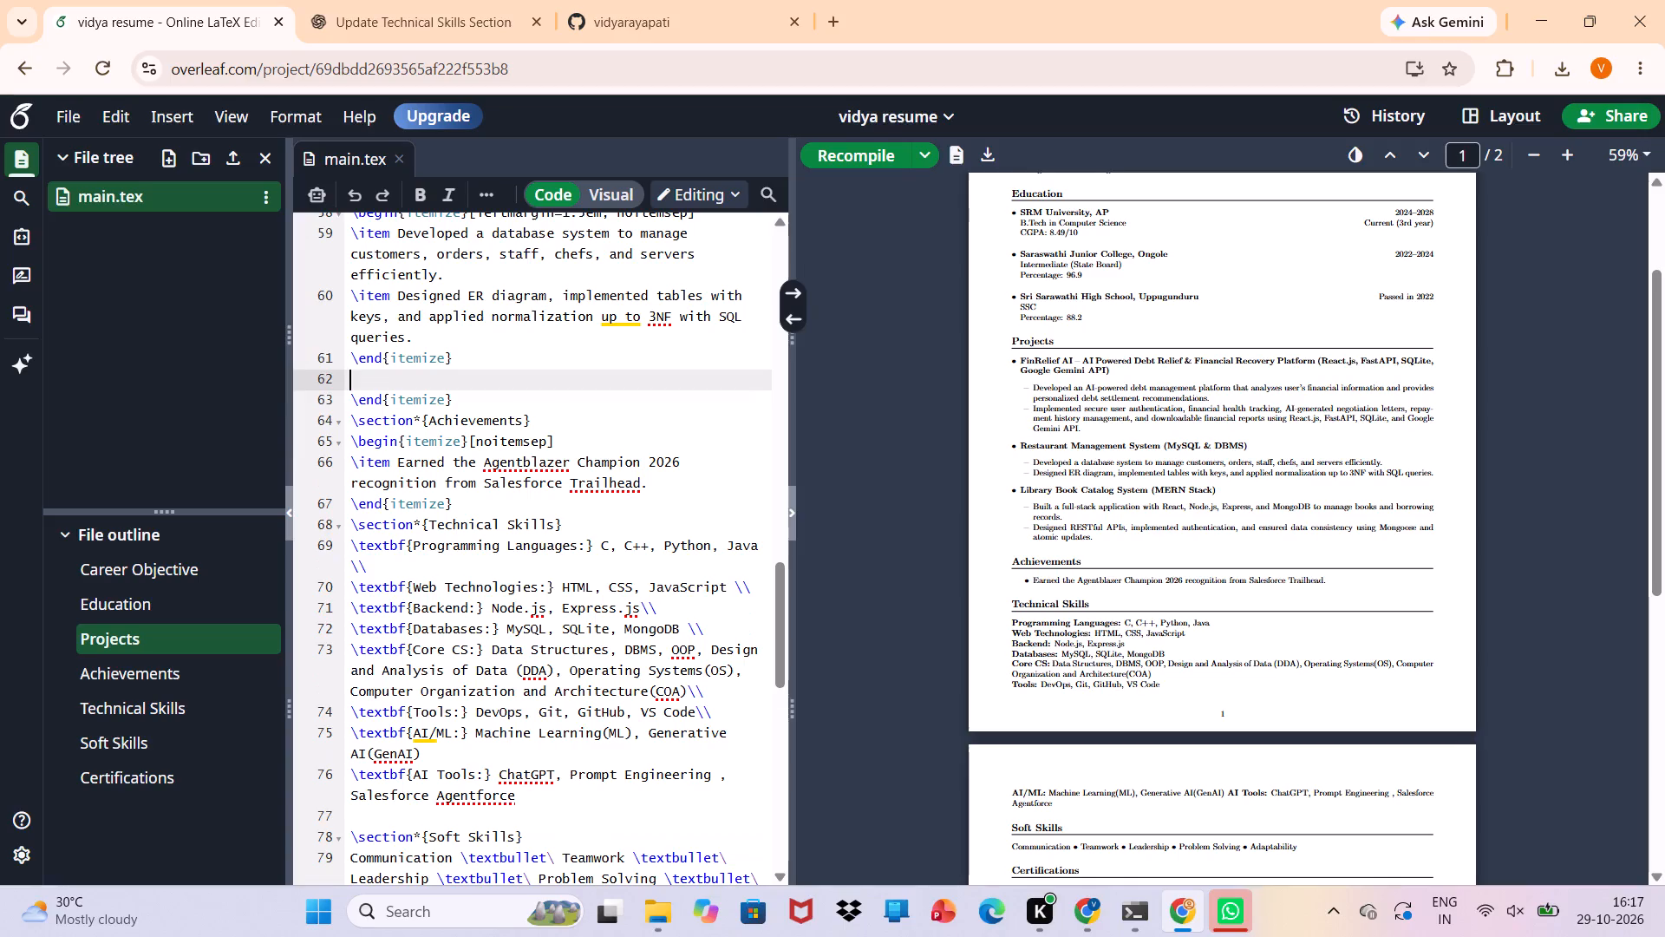
key("ctrl+s")
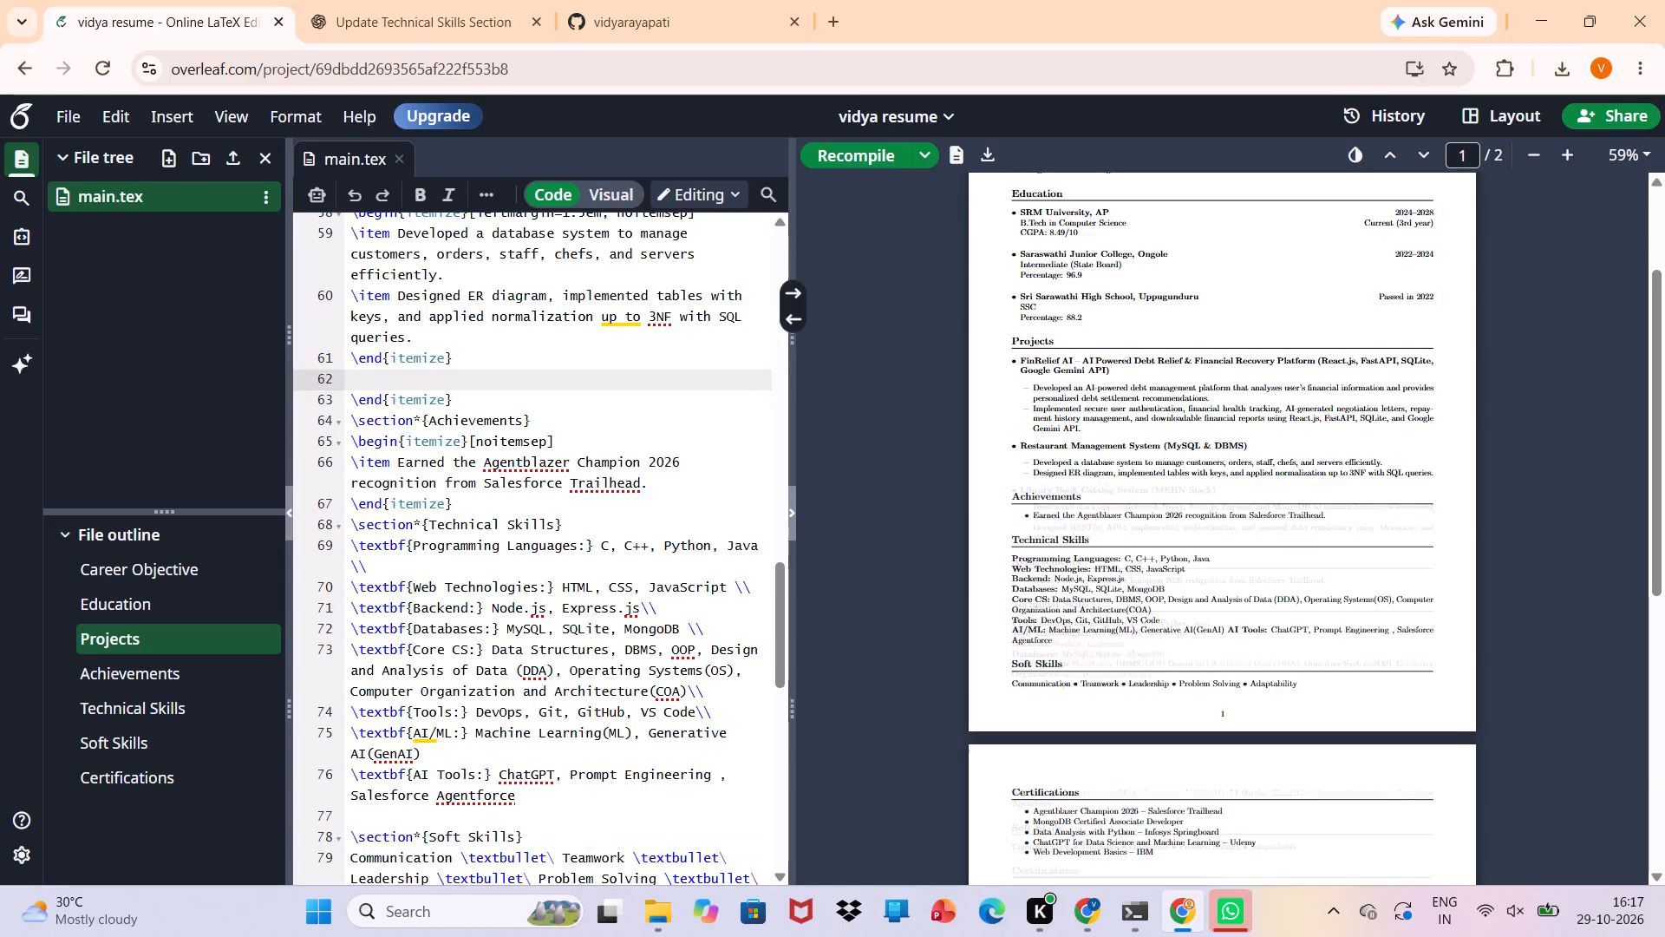
Review the recompiled resume's page layout in the preview and its LaTeX source from Projects up through Education to Career Objective.
scroll(1072, 632, "up", 1)
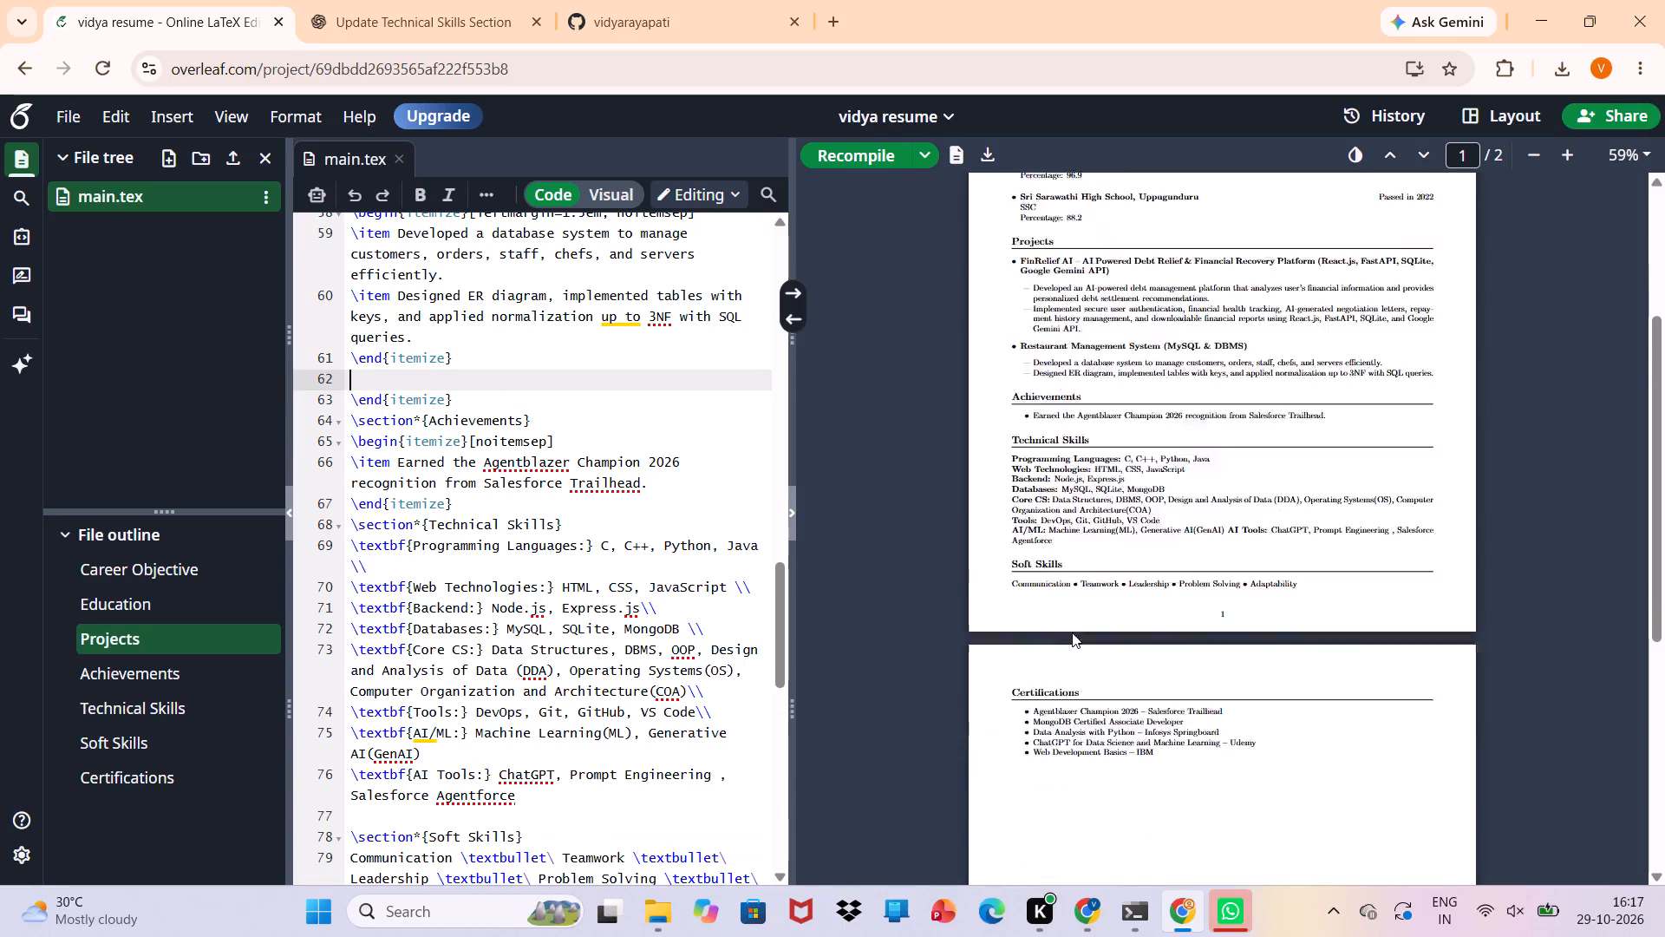
scroll(1072, 632, "up", 2)
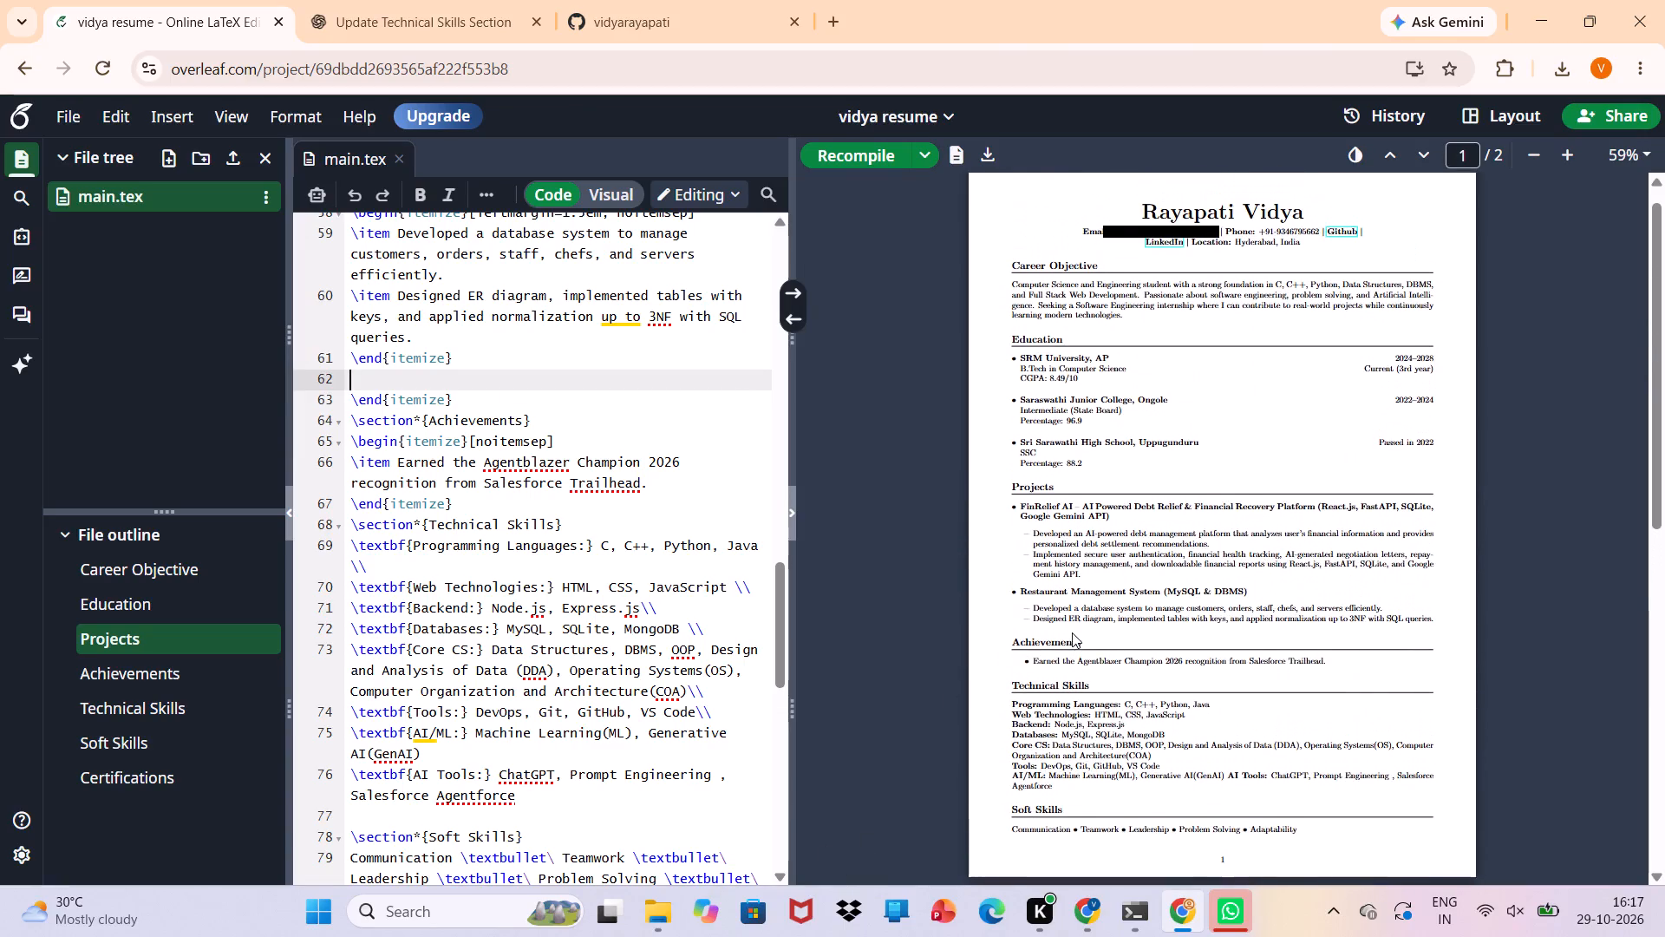
scroll(562, 389, "up", 6)
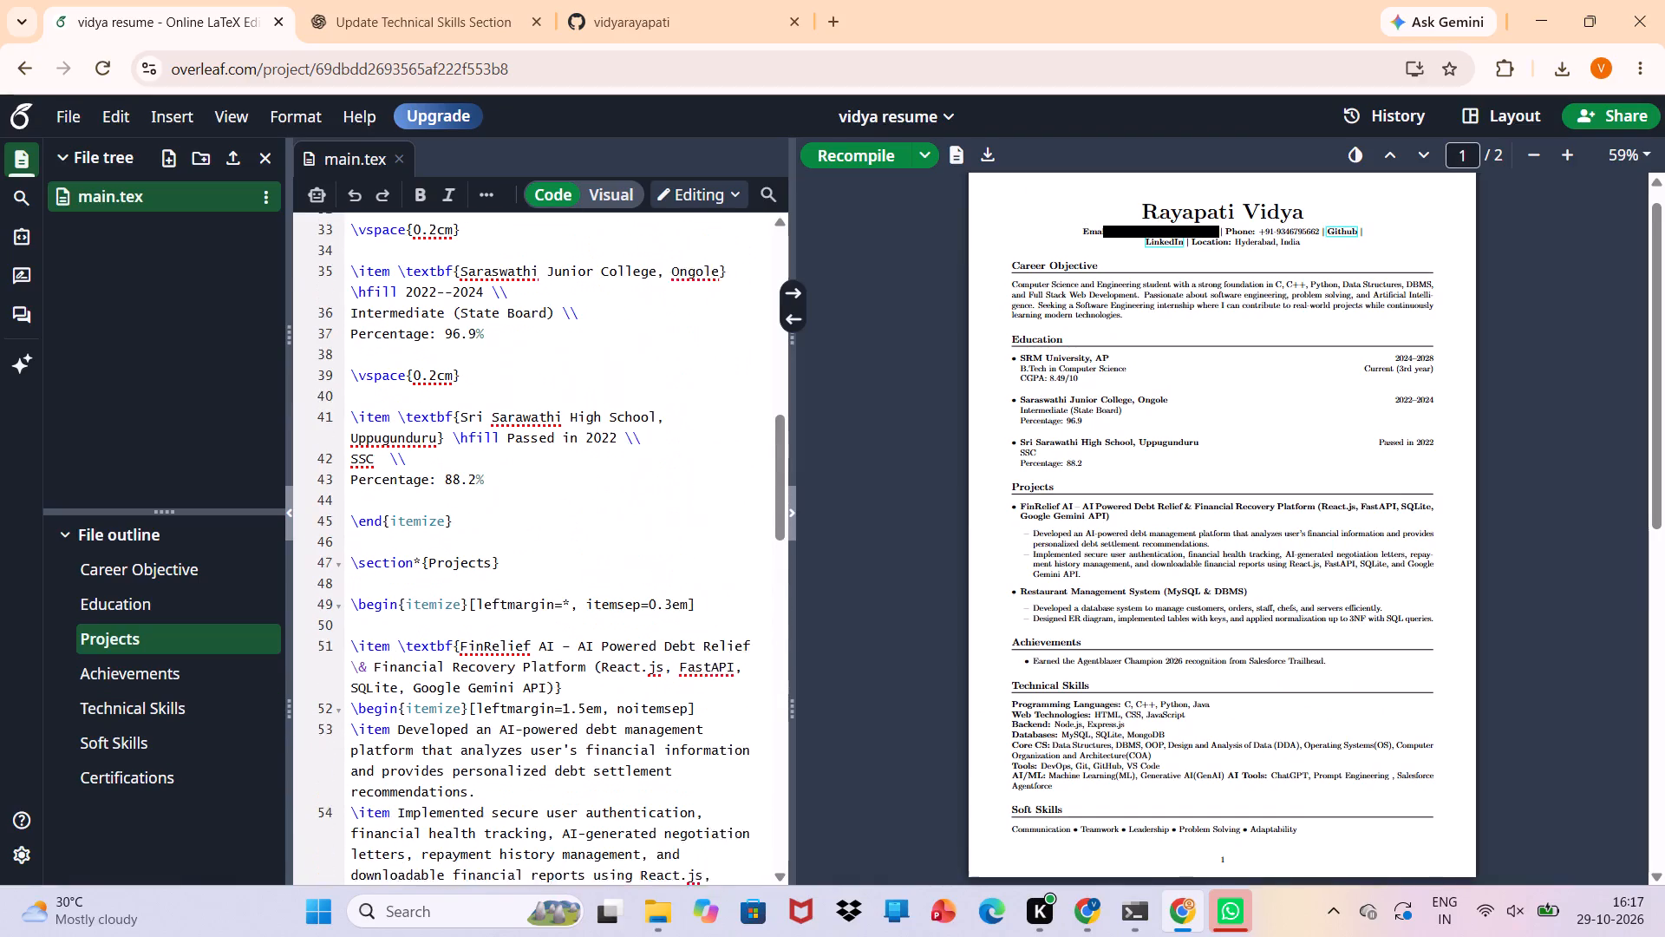
scroll(562, 389, "up", 2)
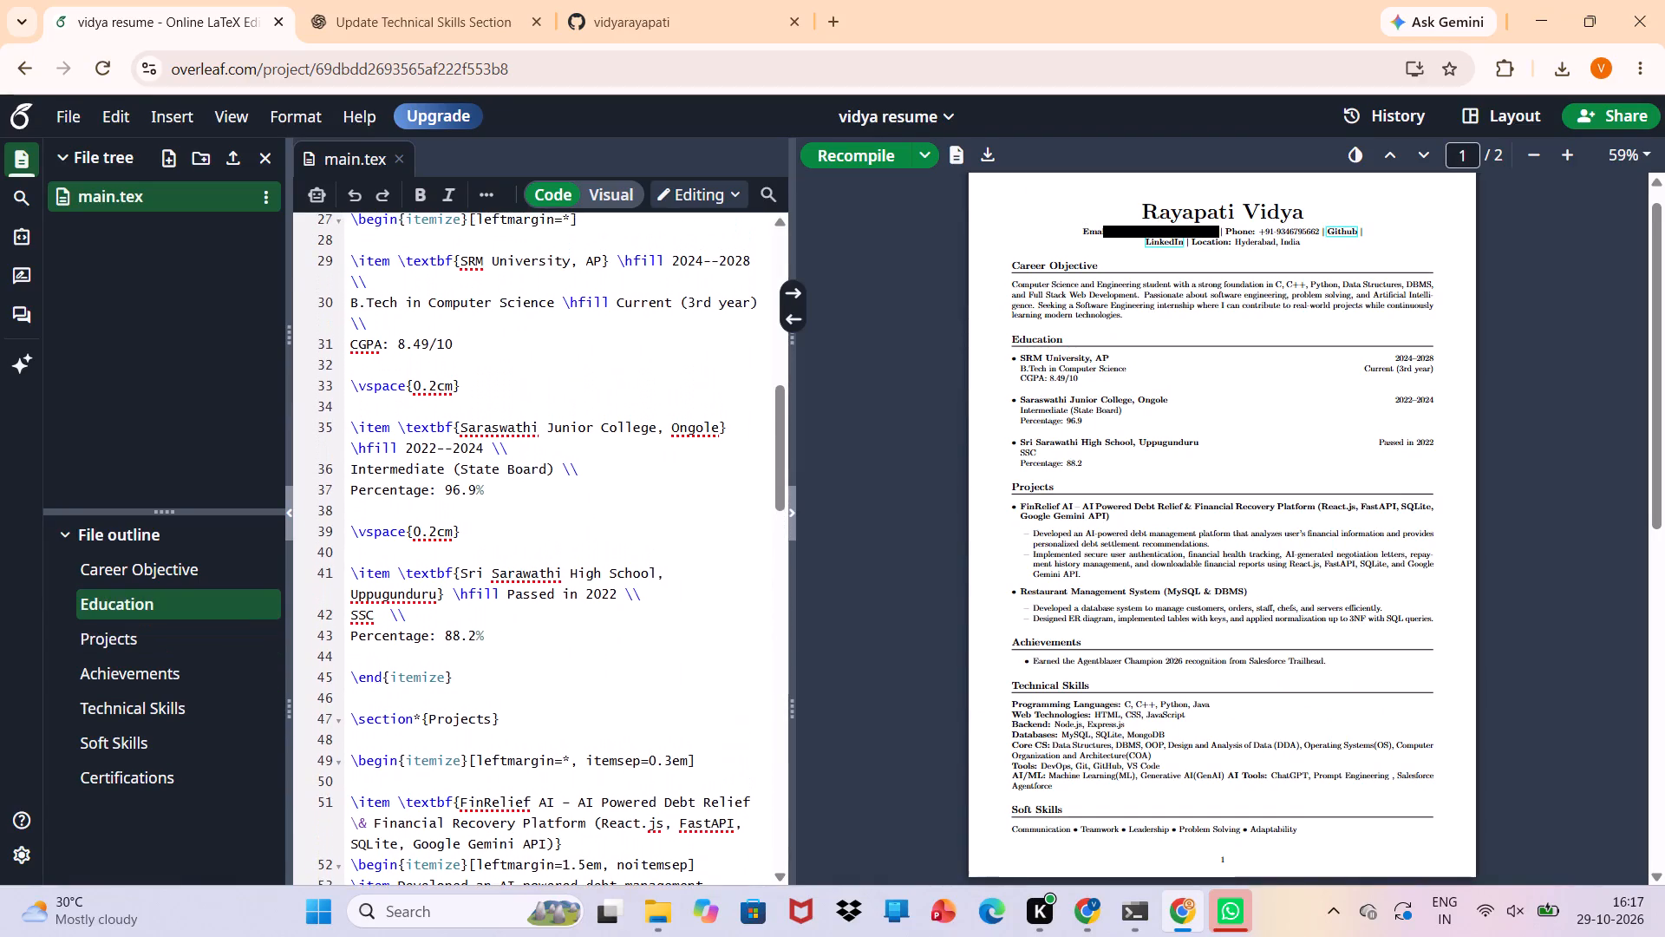
scroll(562, 390, "up", 3)
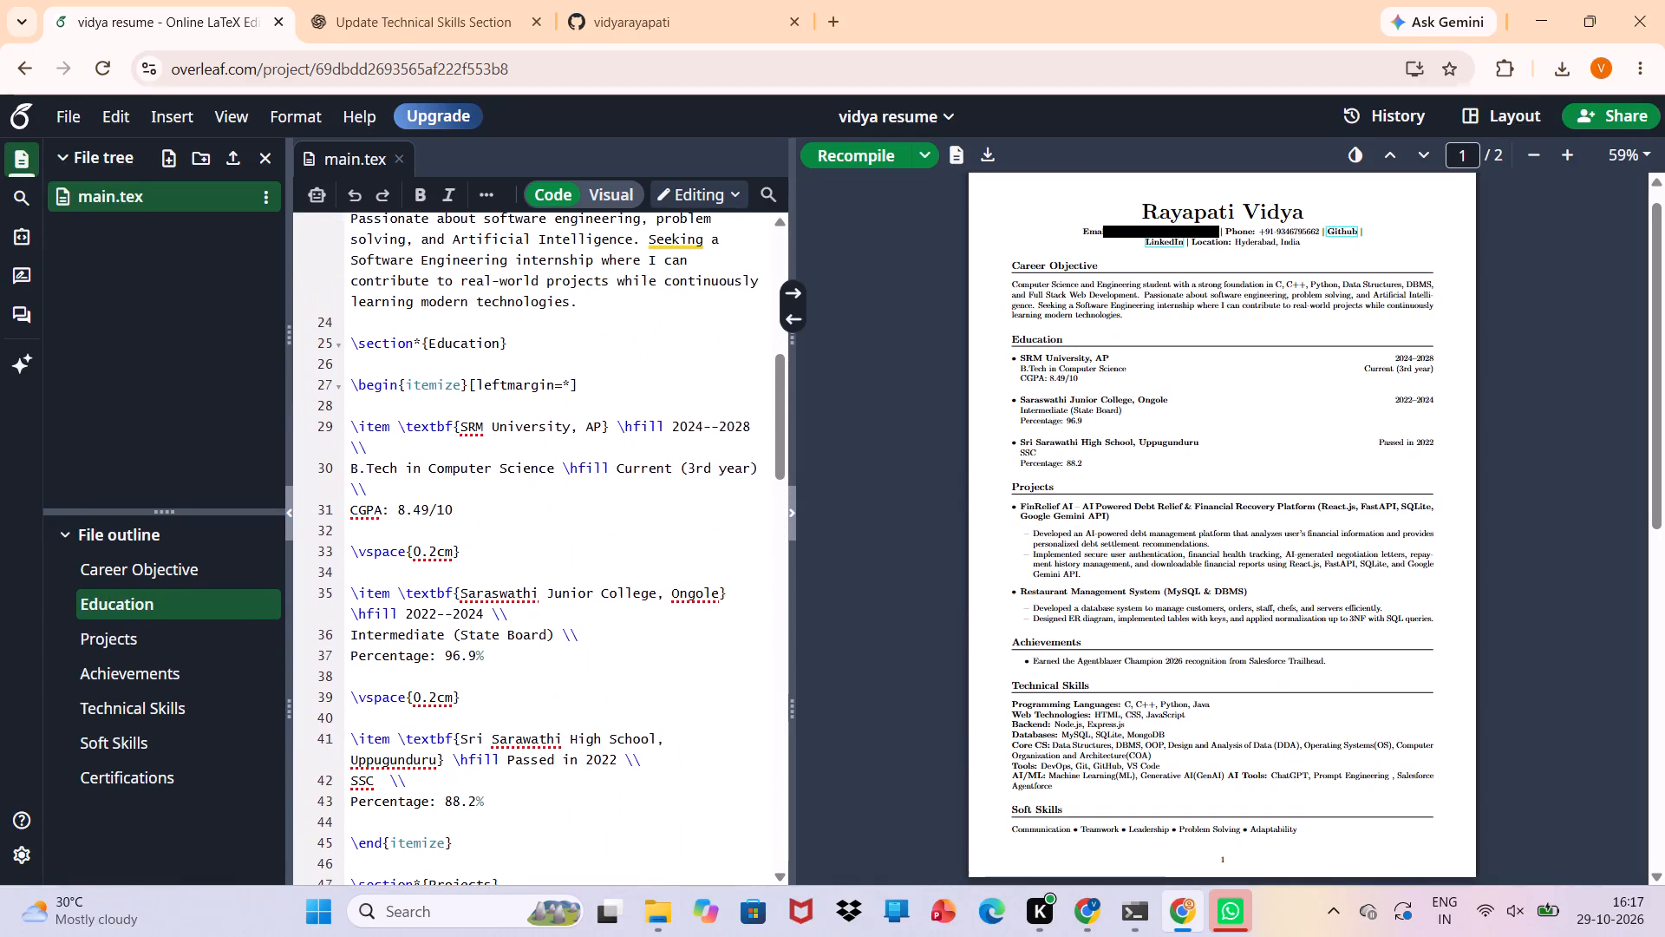
scroll(562, 390, "up", 1)
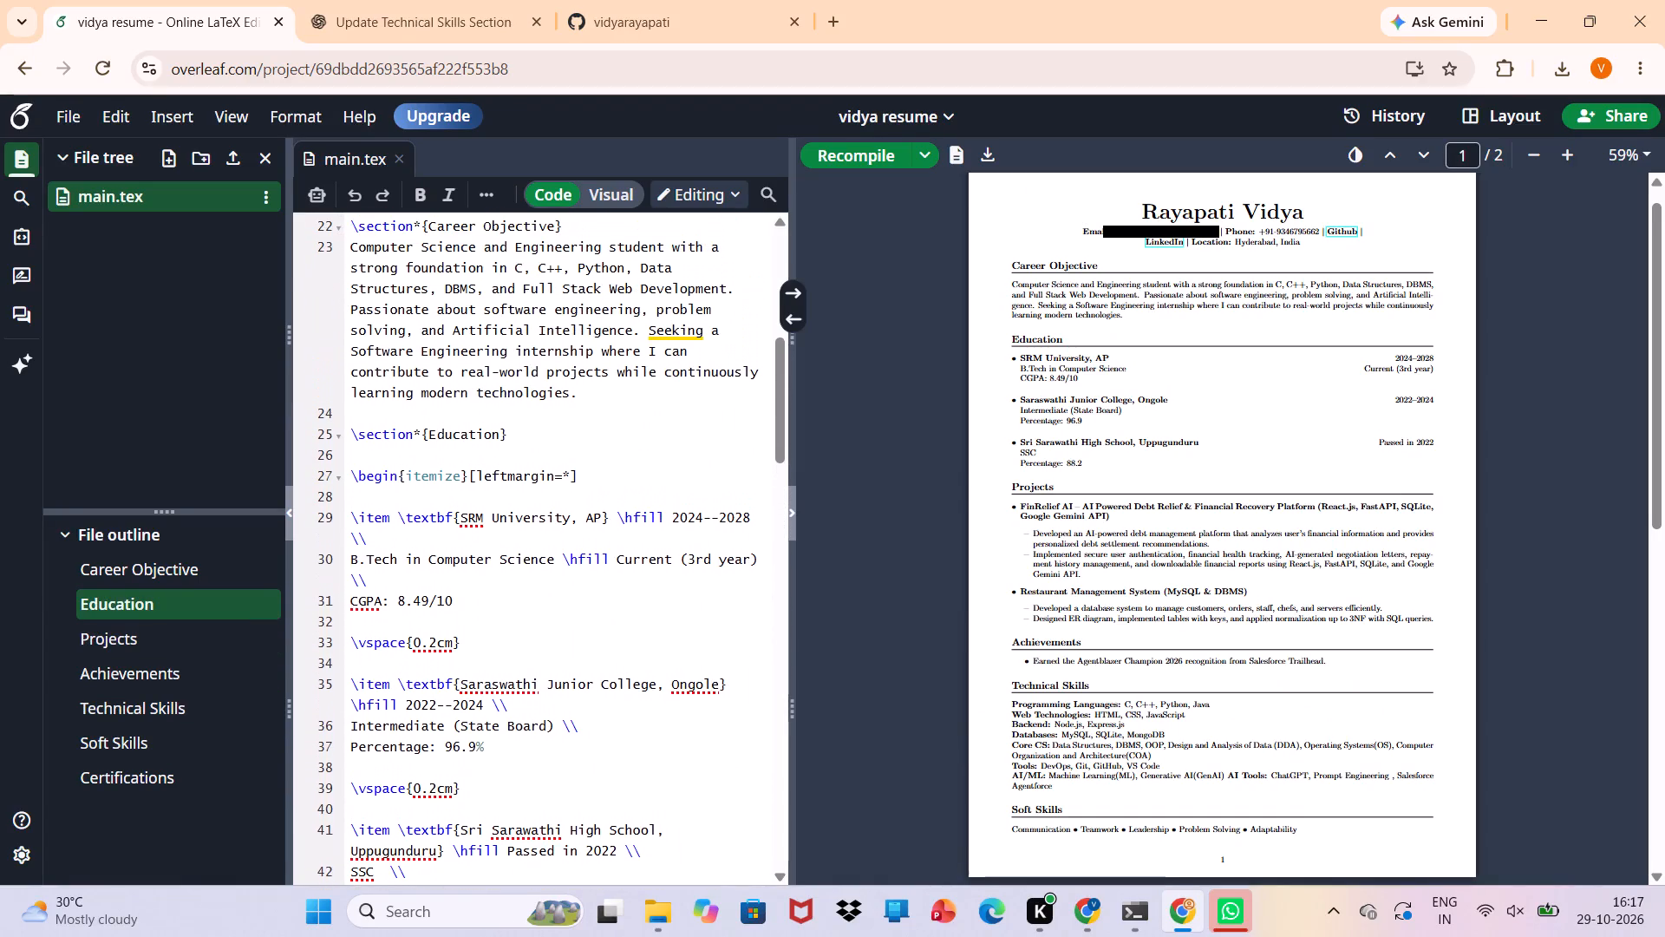
Remove the blank source line above the Education section heading and recompile the resume.
left_click(354, 429)
key("BackSpace")
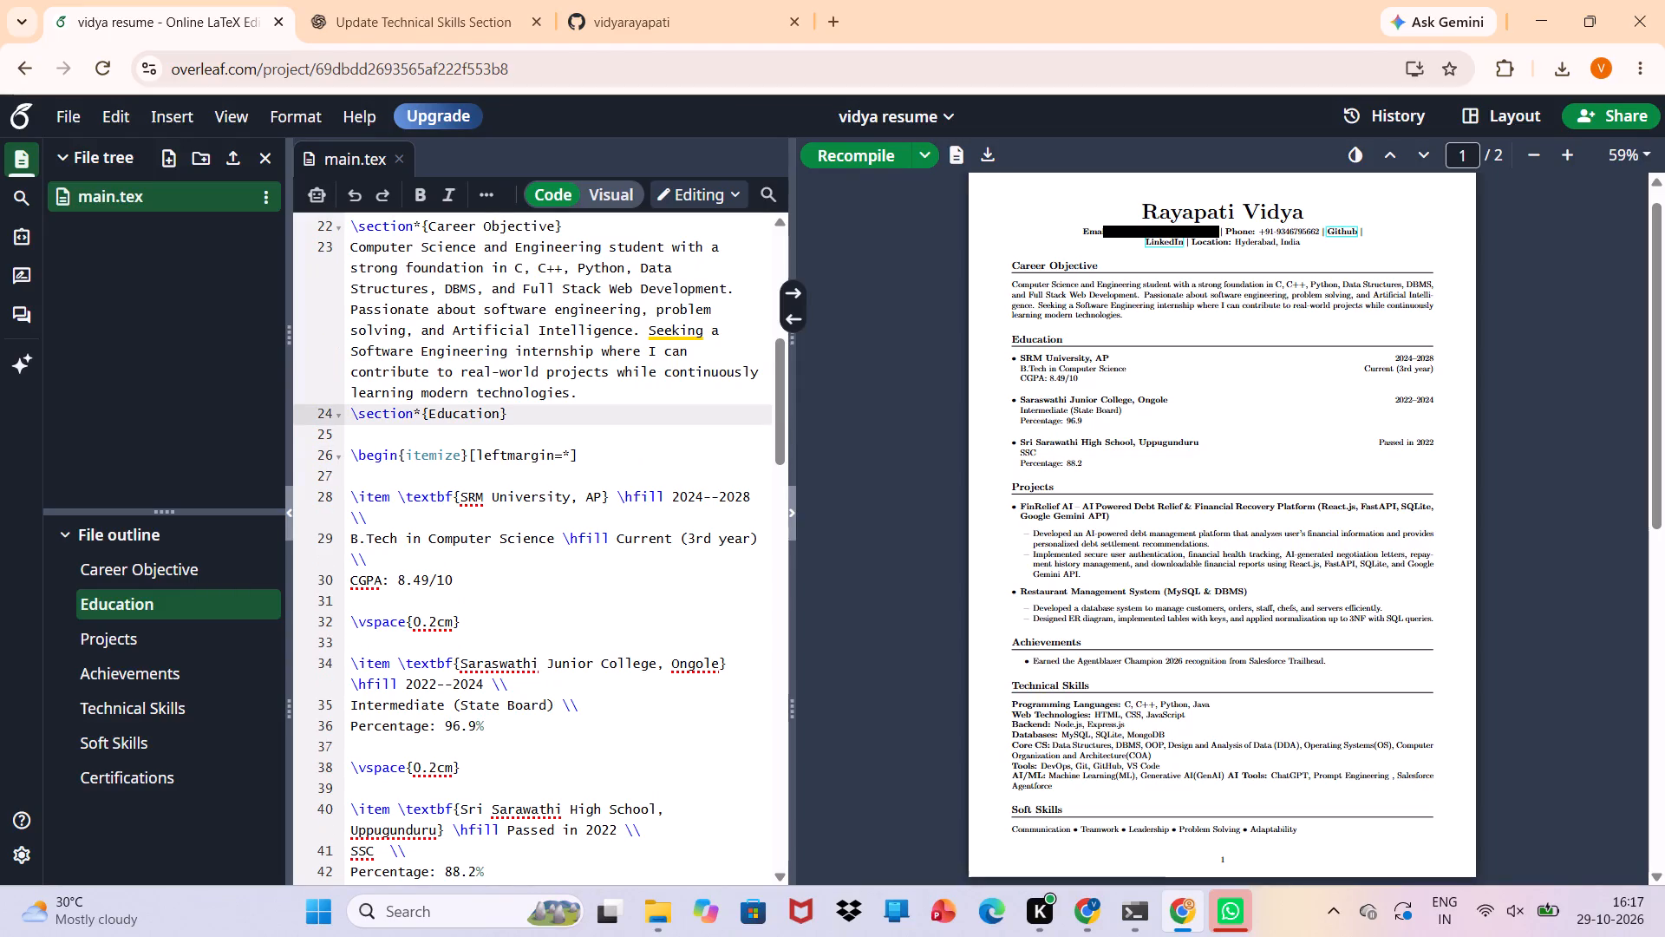
key("ctrl+s")
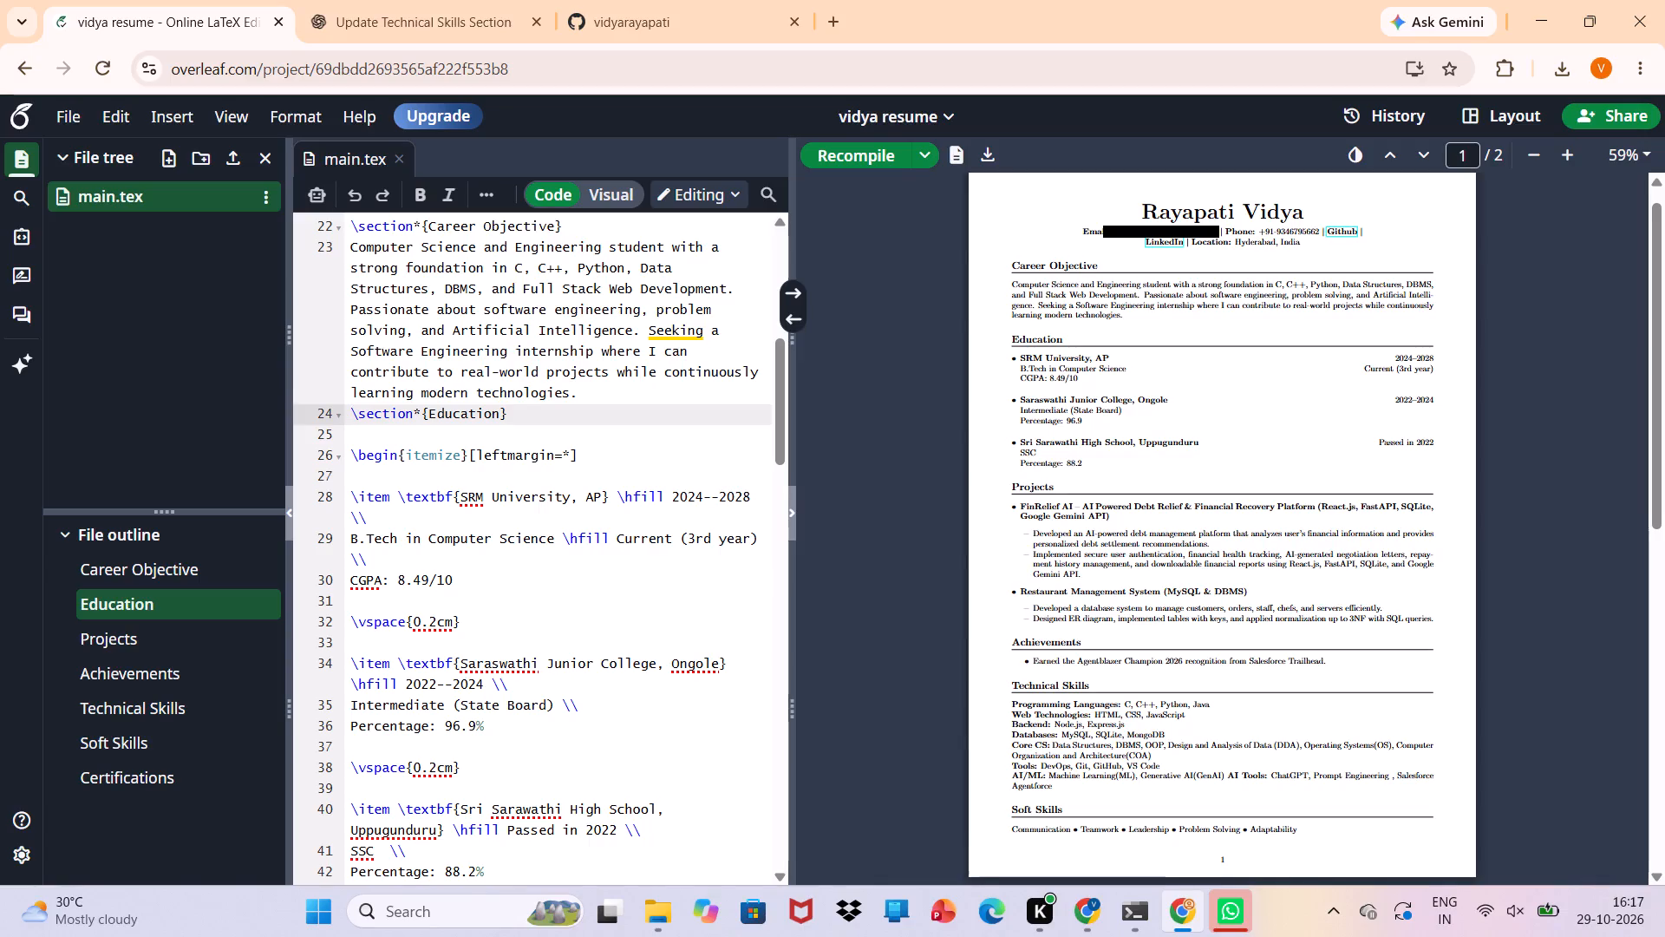
Review the LaTeX source from the document preamble through Education, and check the page break before Certifications in the preview.
scroll(354, 429, "up", 2)
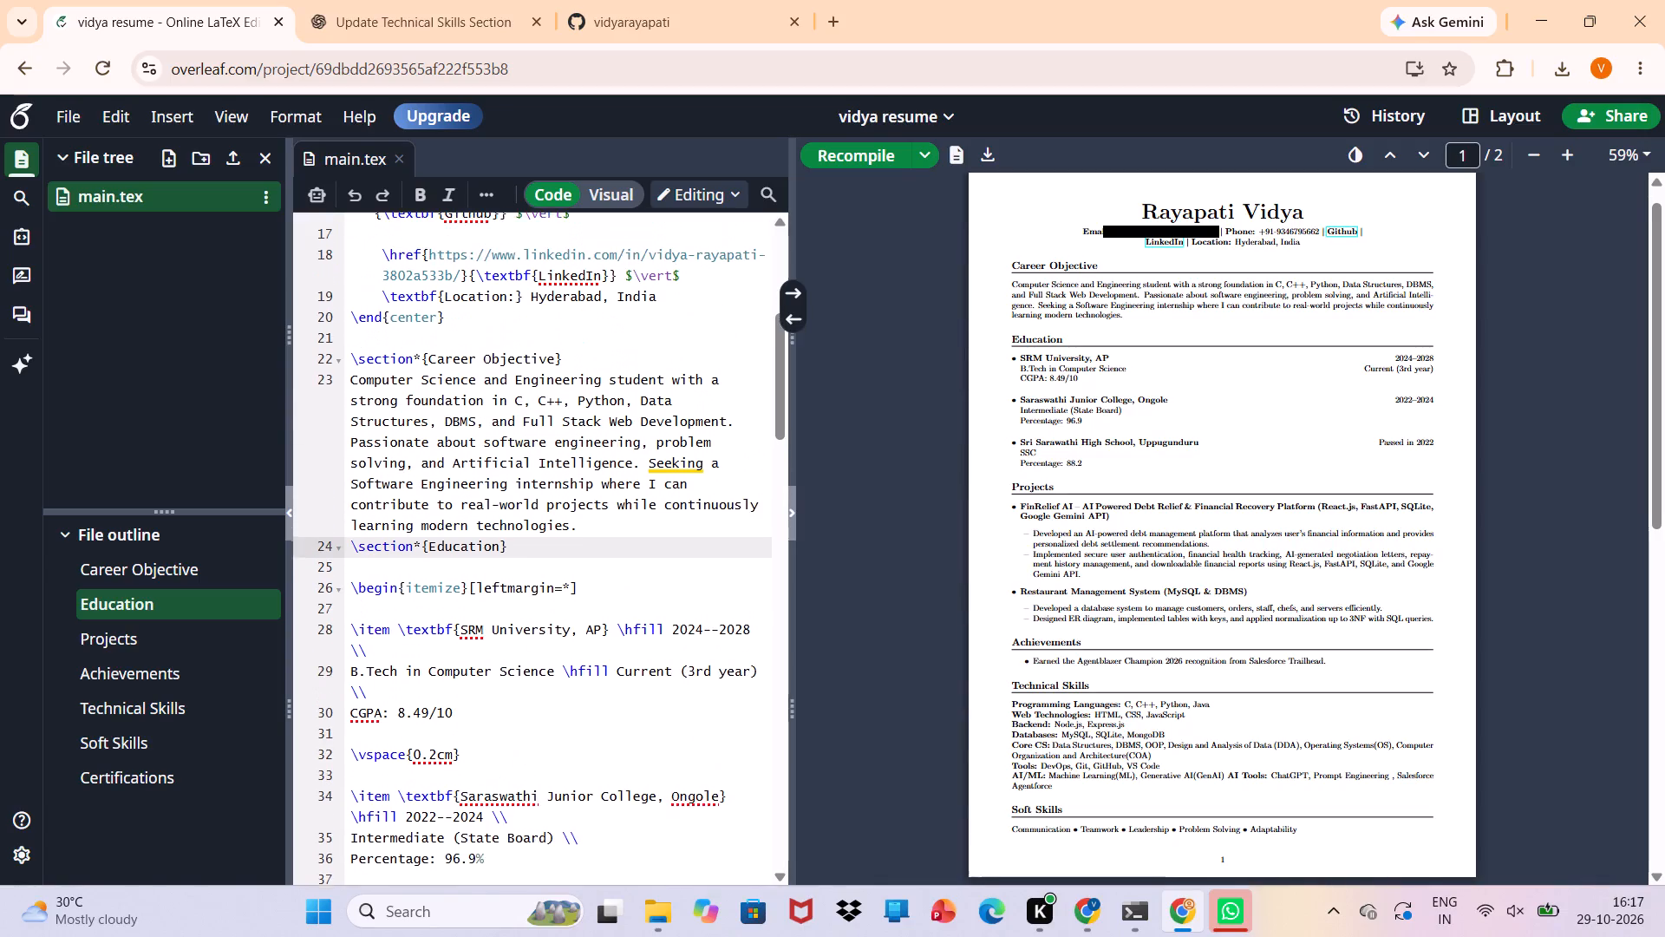
scroll(354, 429, "up", 1)
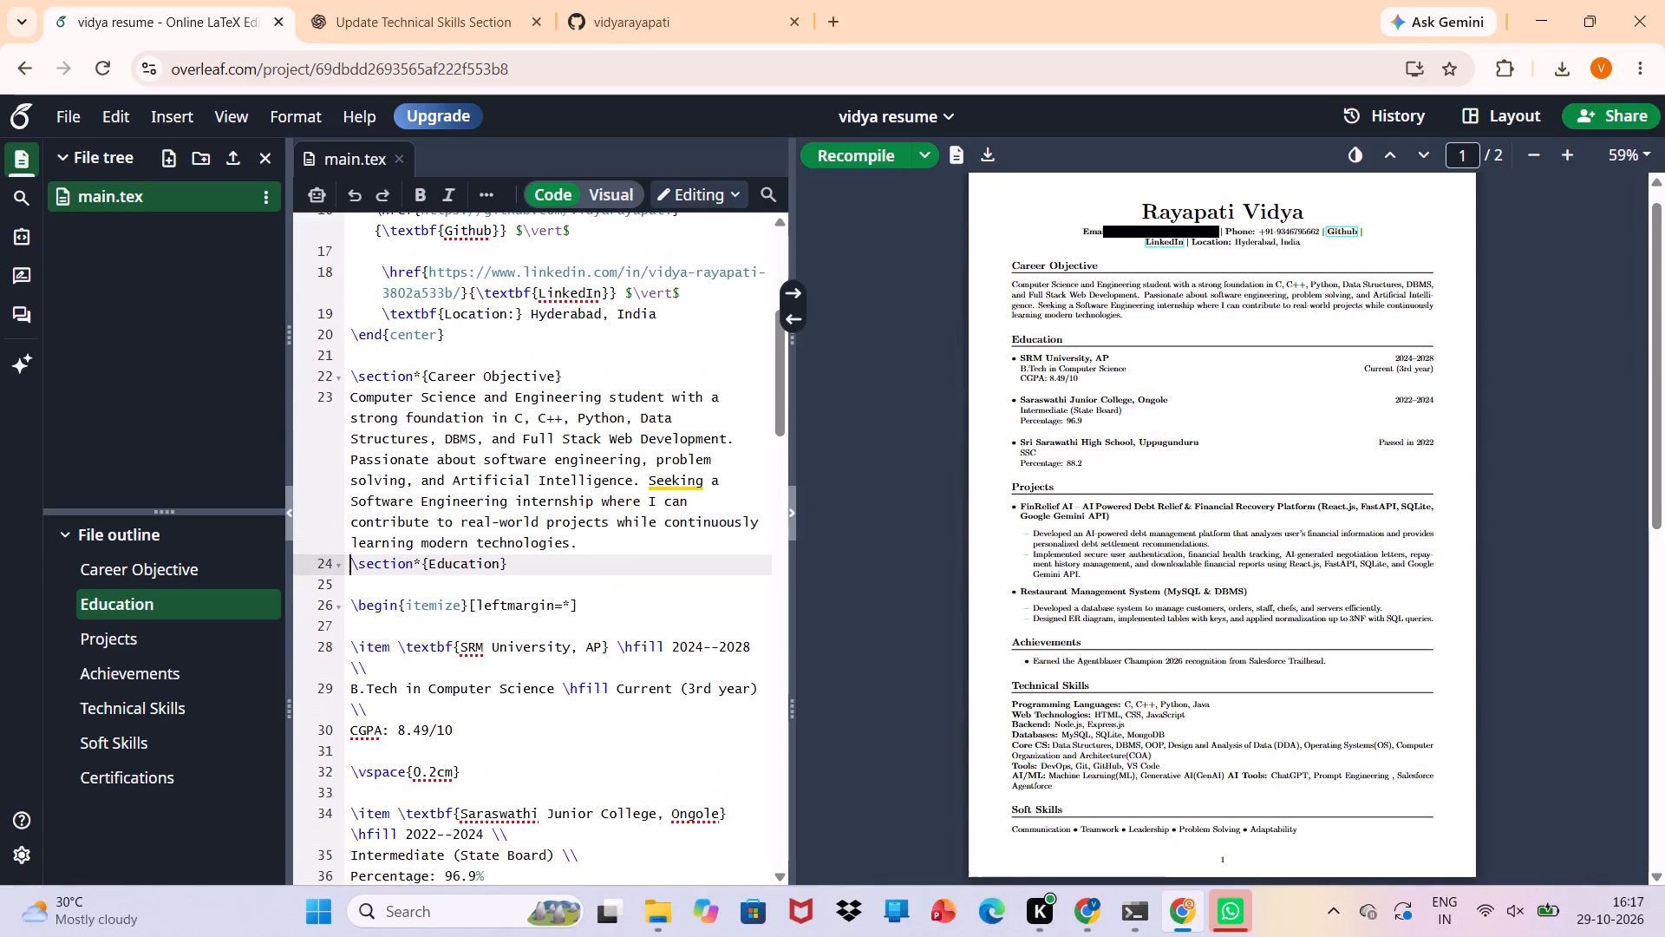
scroll(354, 429, "up", 3)
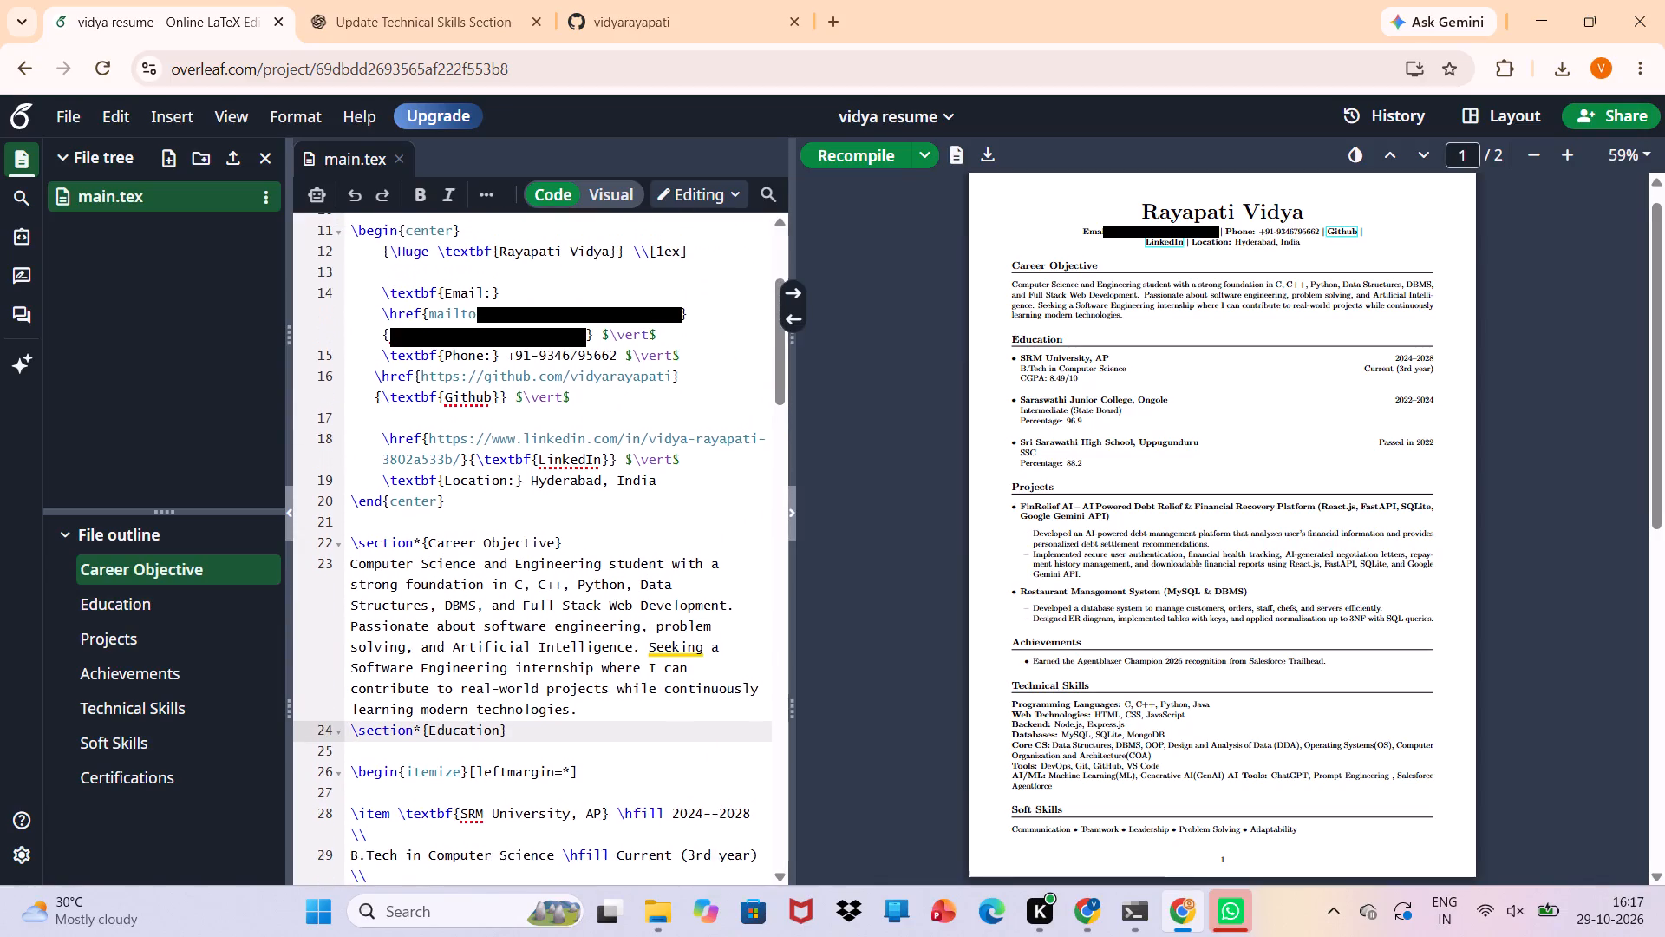
scroll(354, 429, "up", 4)
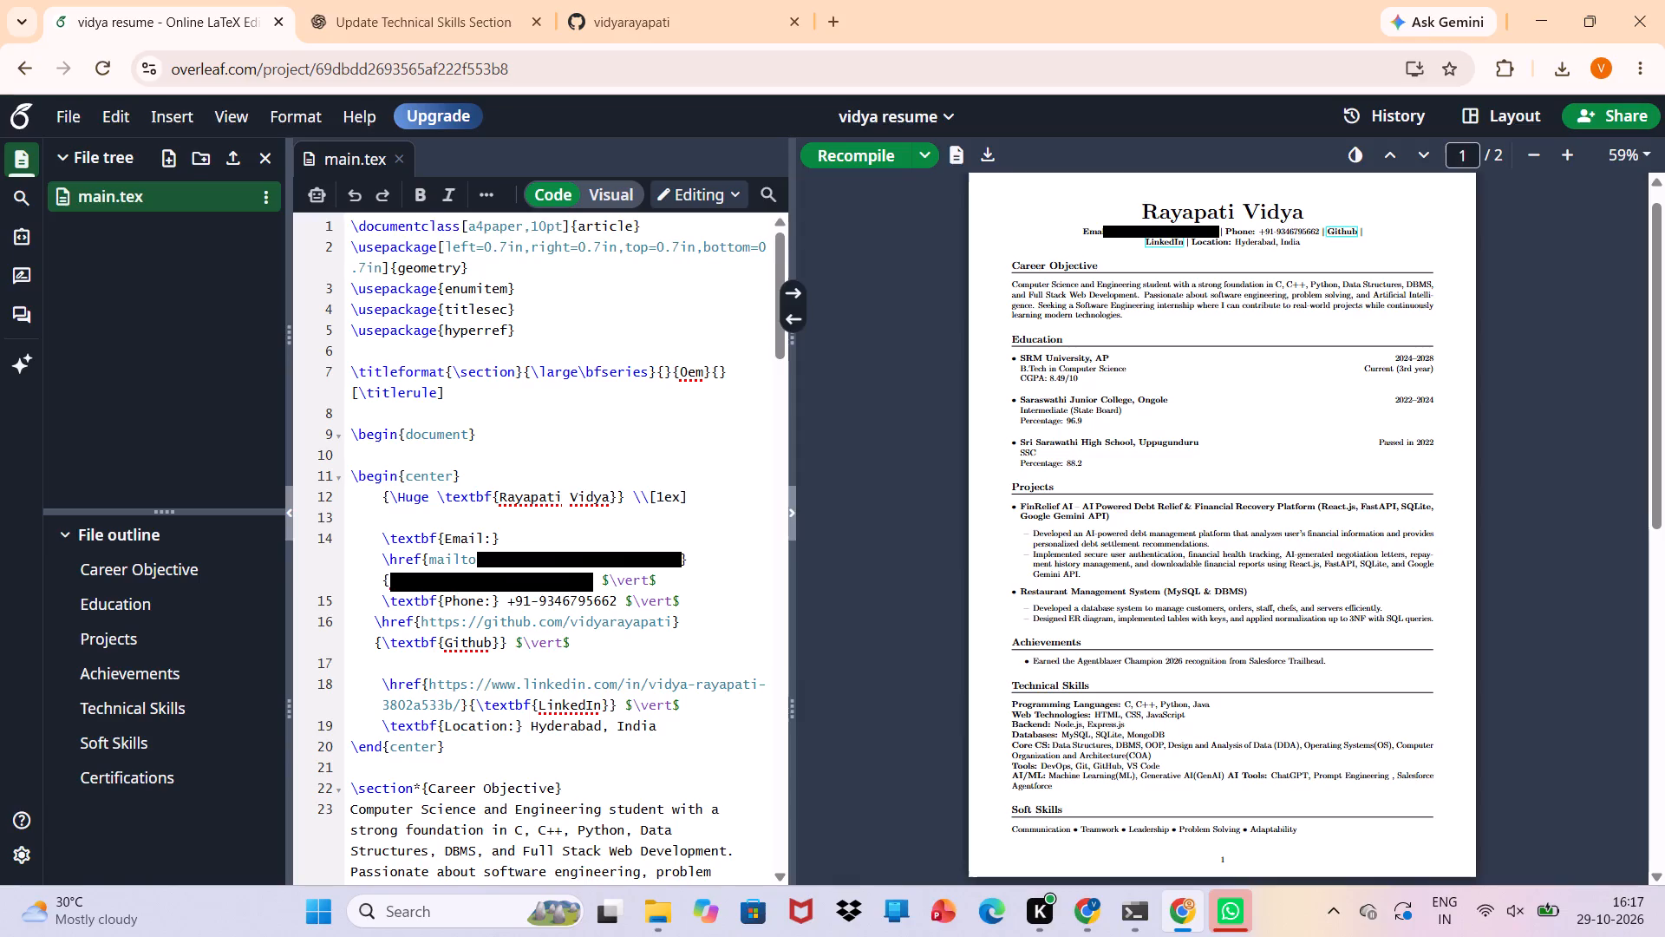
scroll(506, 249, "down", 2)
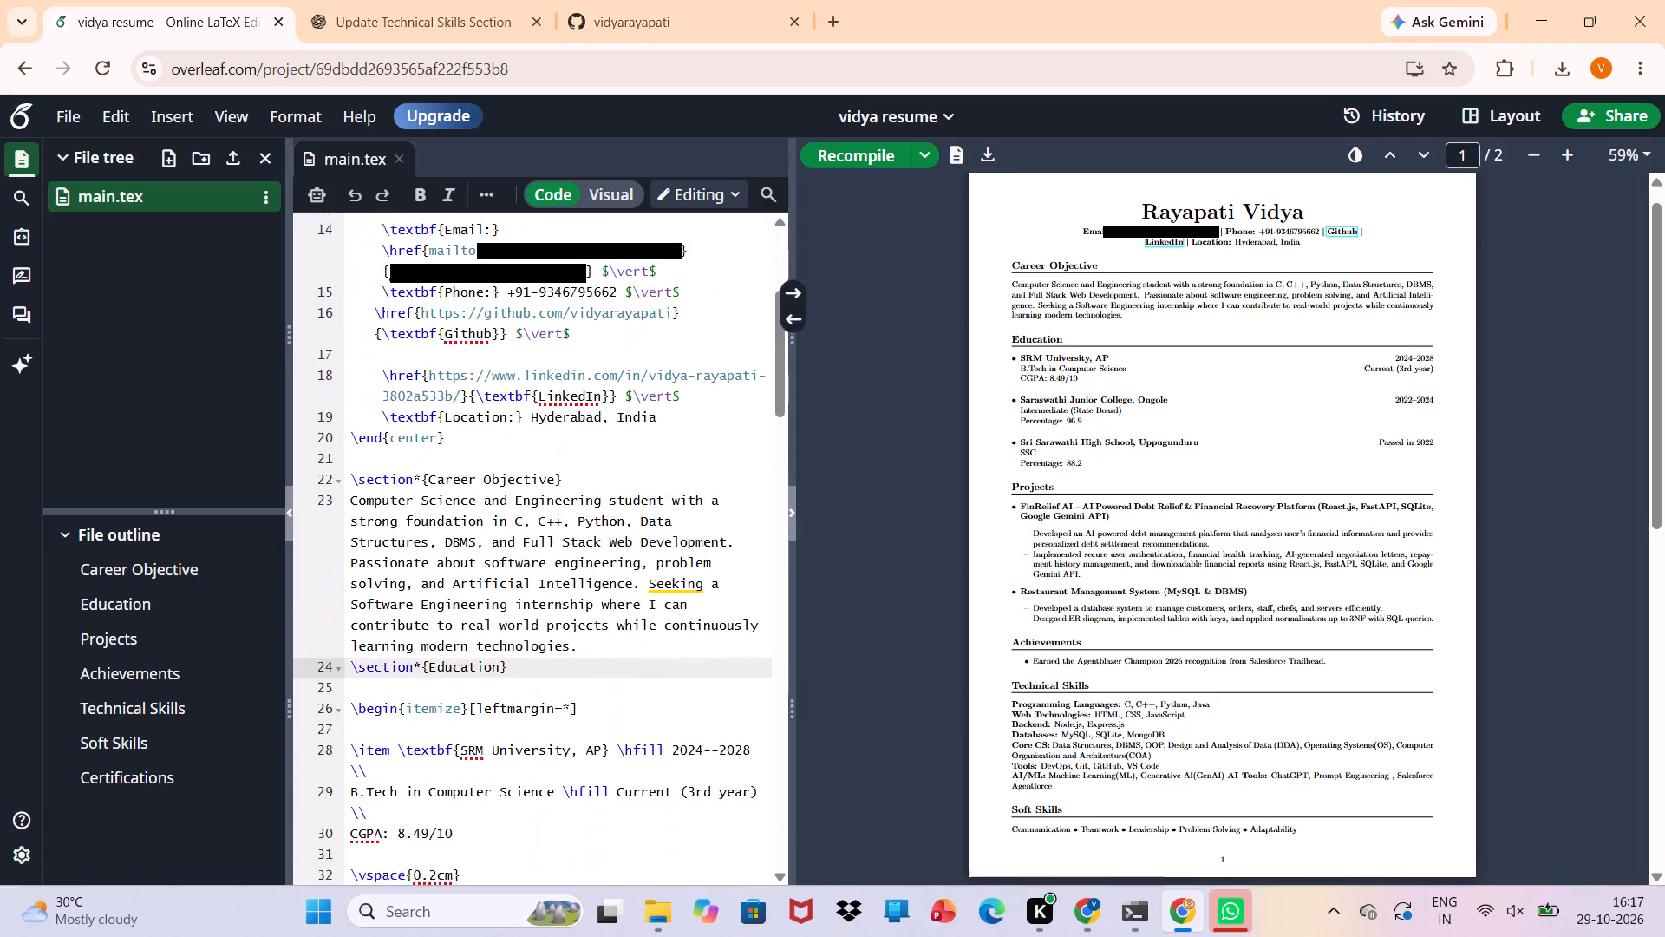
scroll(506, 249, "down", 3)
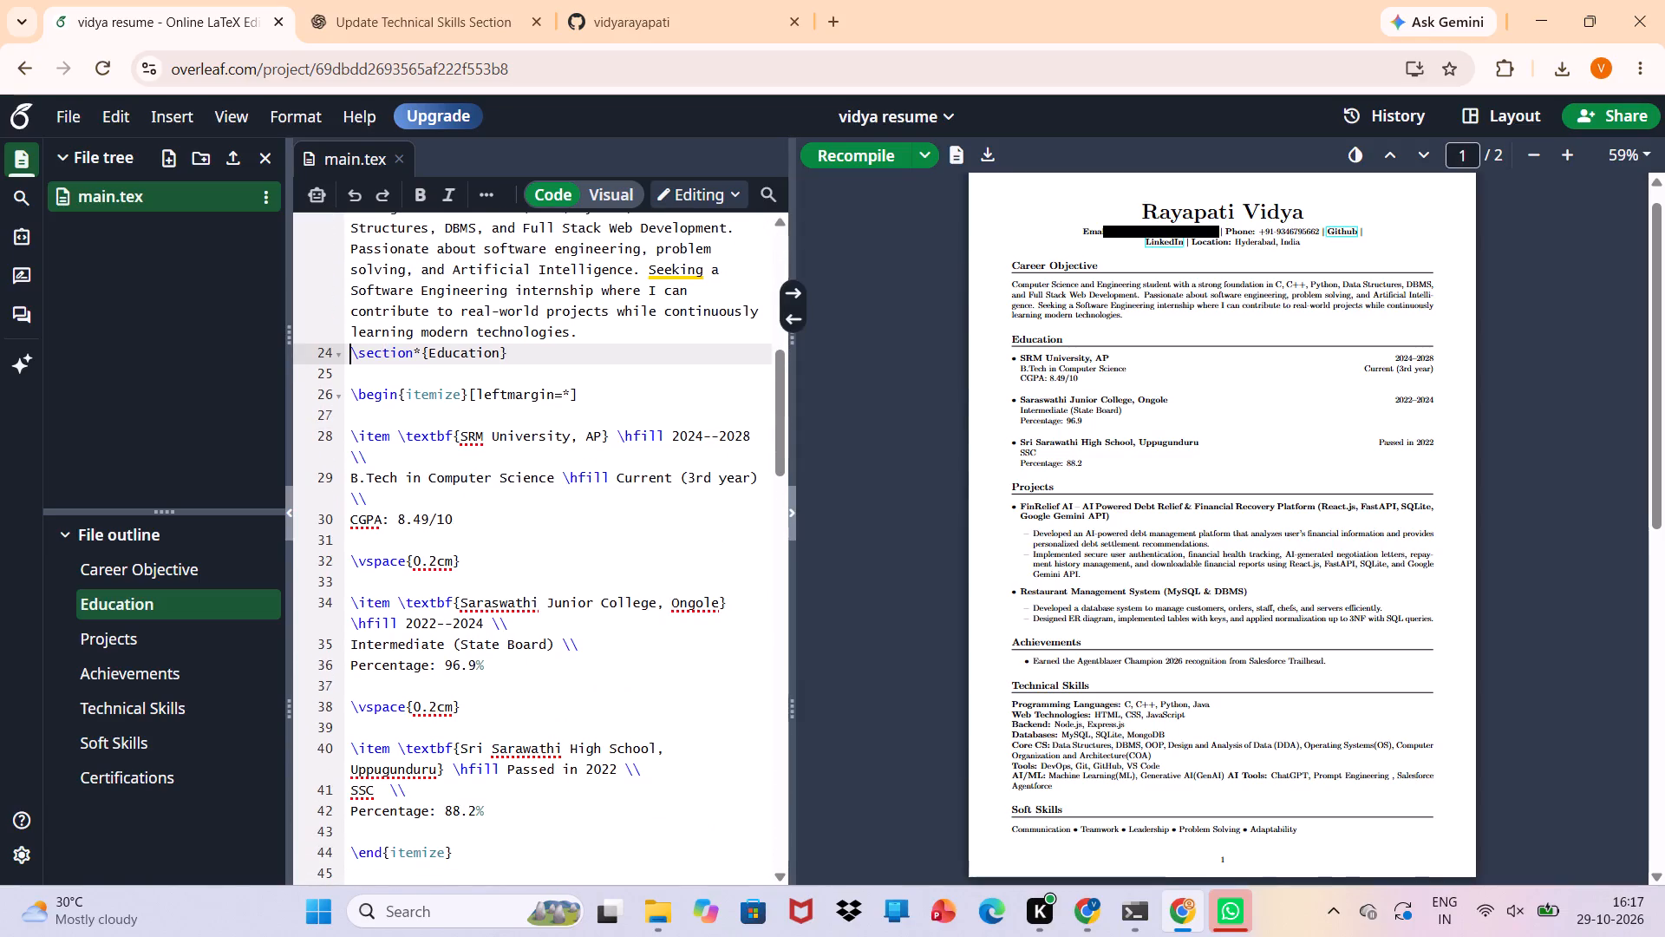
scroll(1000, 508, "down", 1)
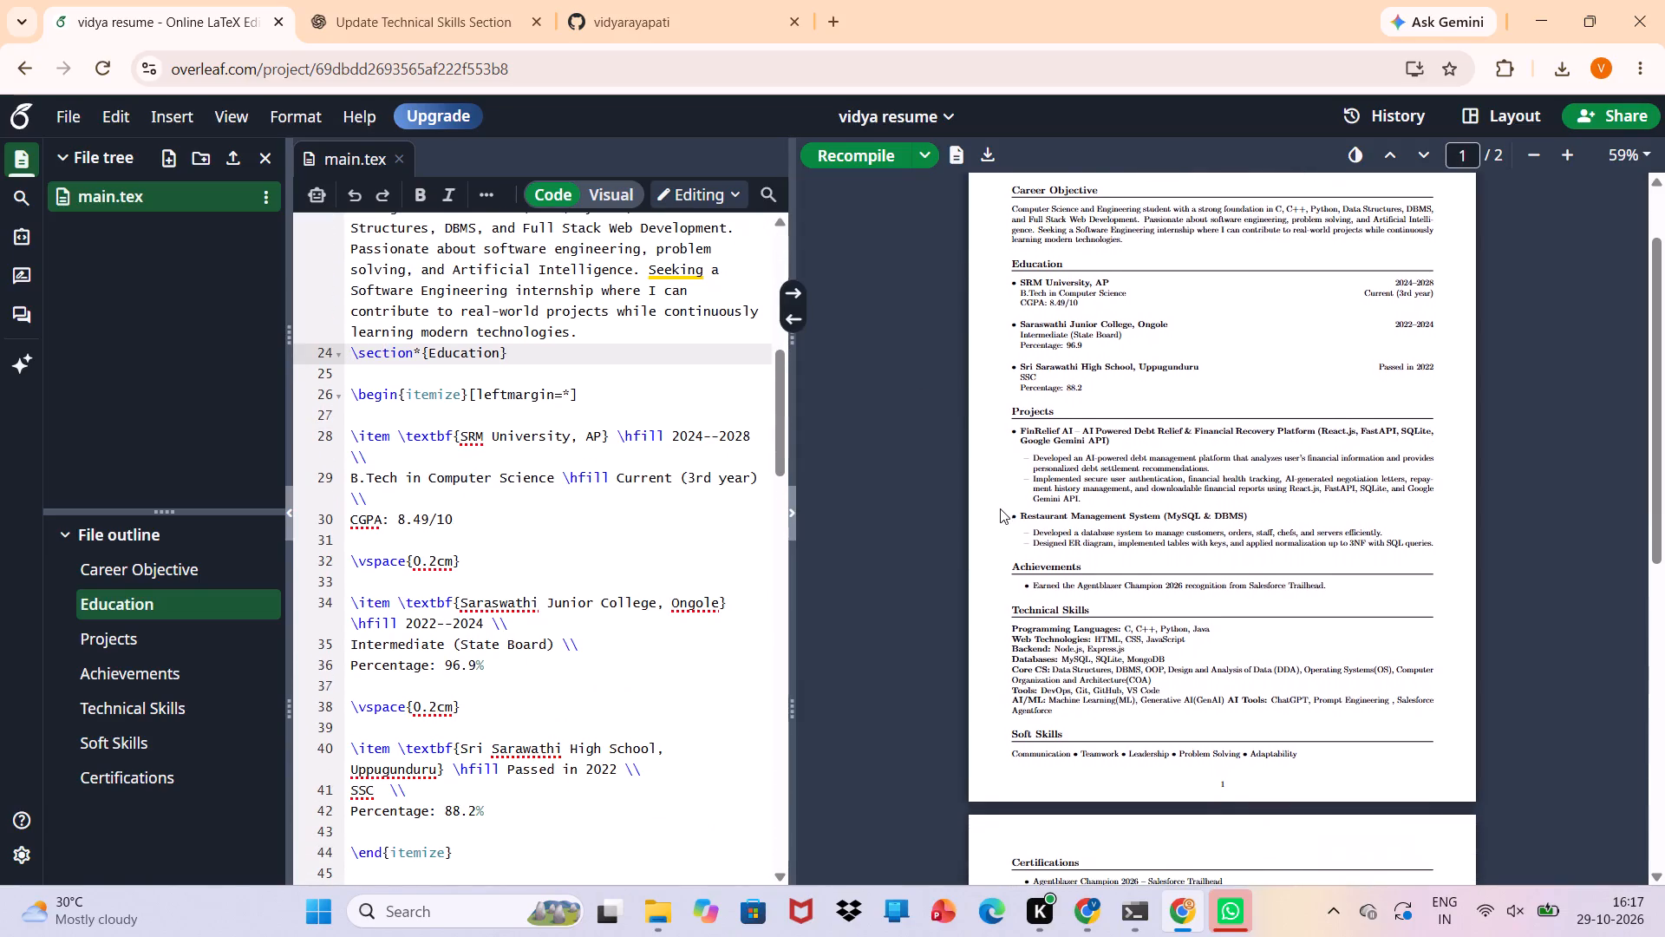
scroll(1000, 508, "down", 1)
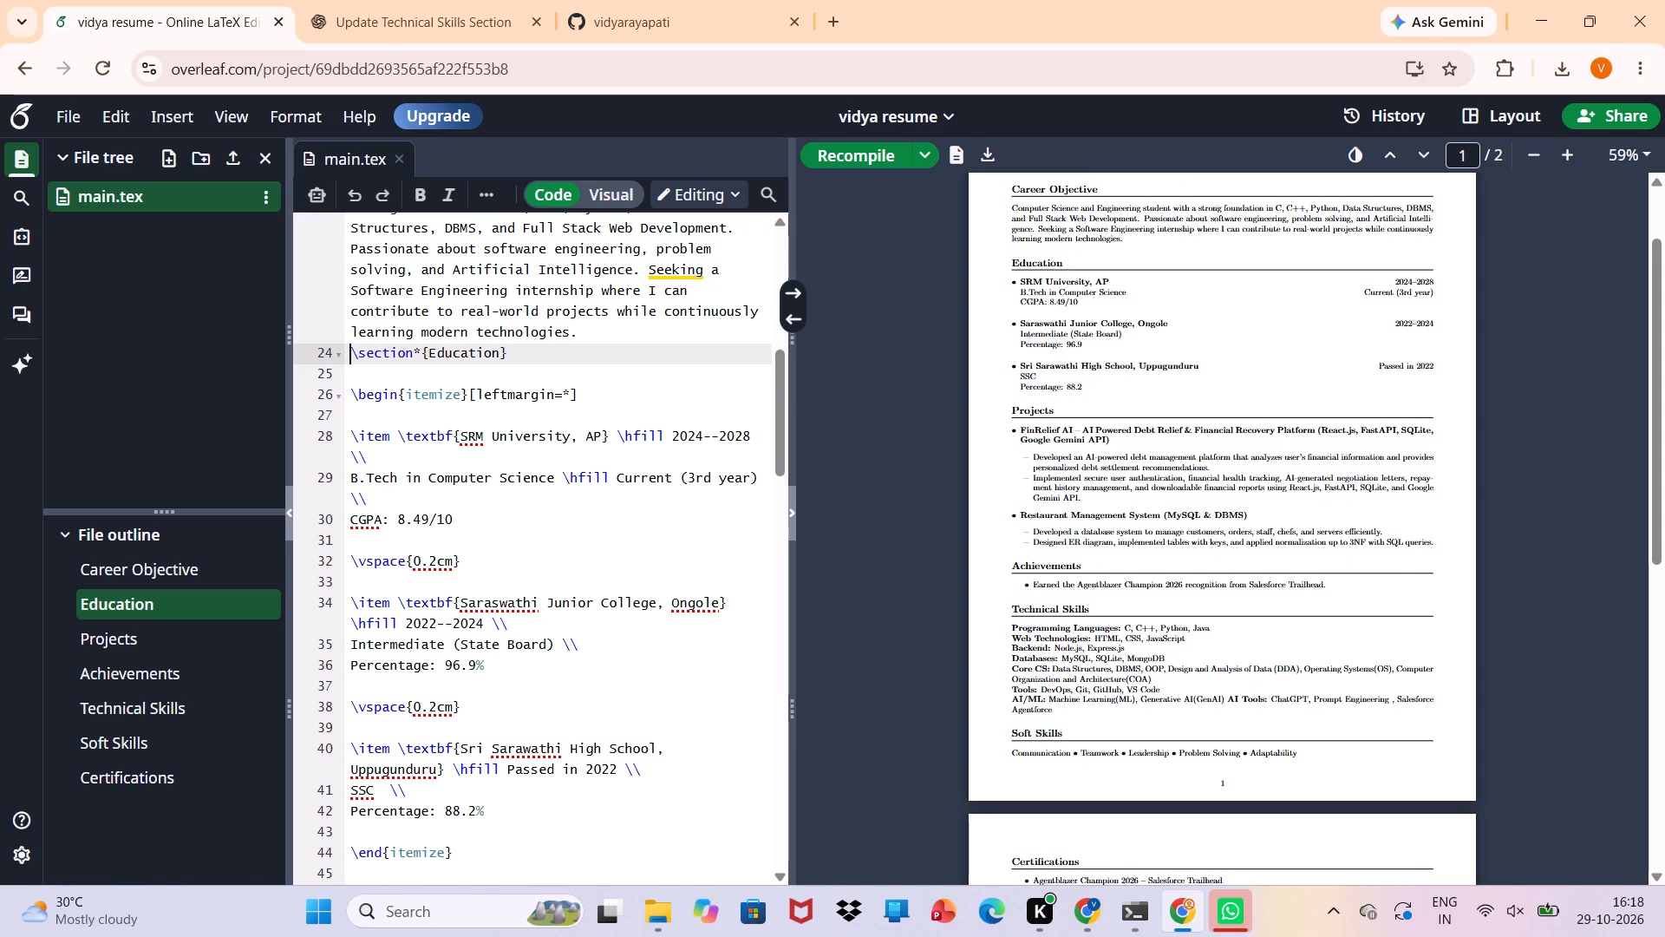
In Technical Skills, delete the AI Tools line, append its "Prompt Engineering , Salesforce Agentforce" text to the AI/ML line after a comma, and recompile.
scroll(539, 605, "down", 4)
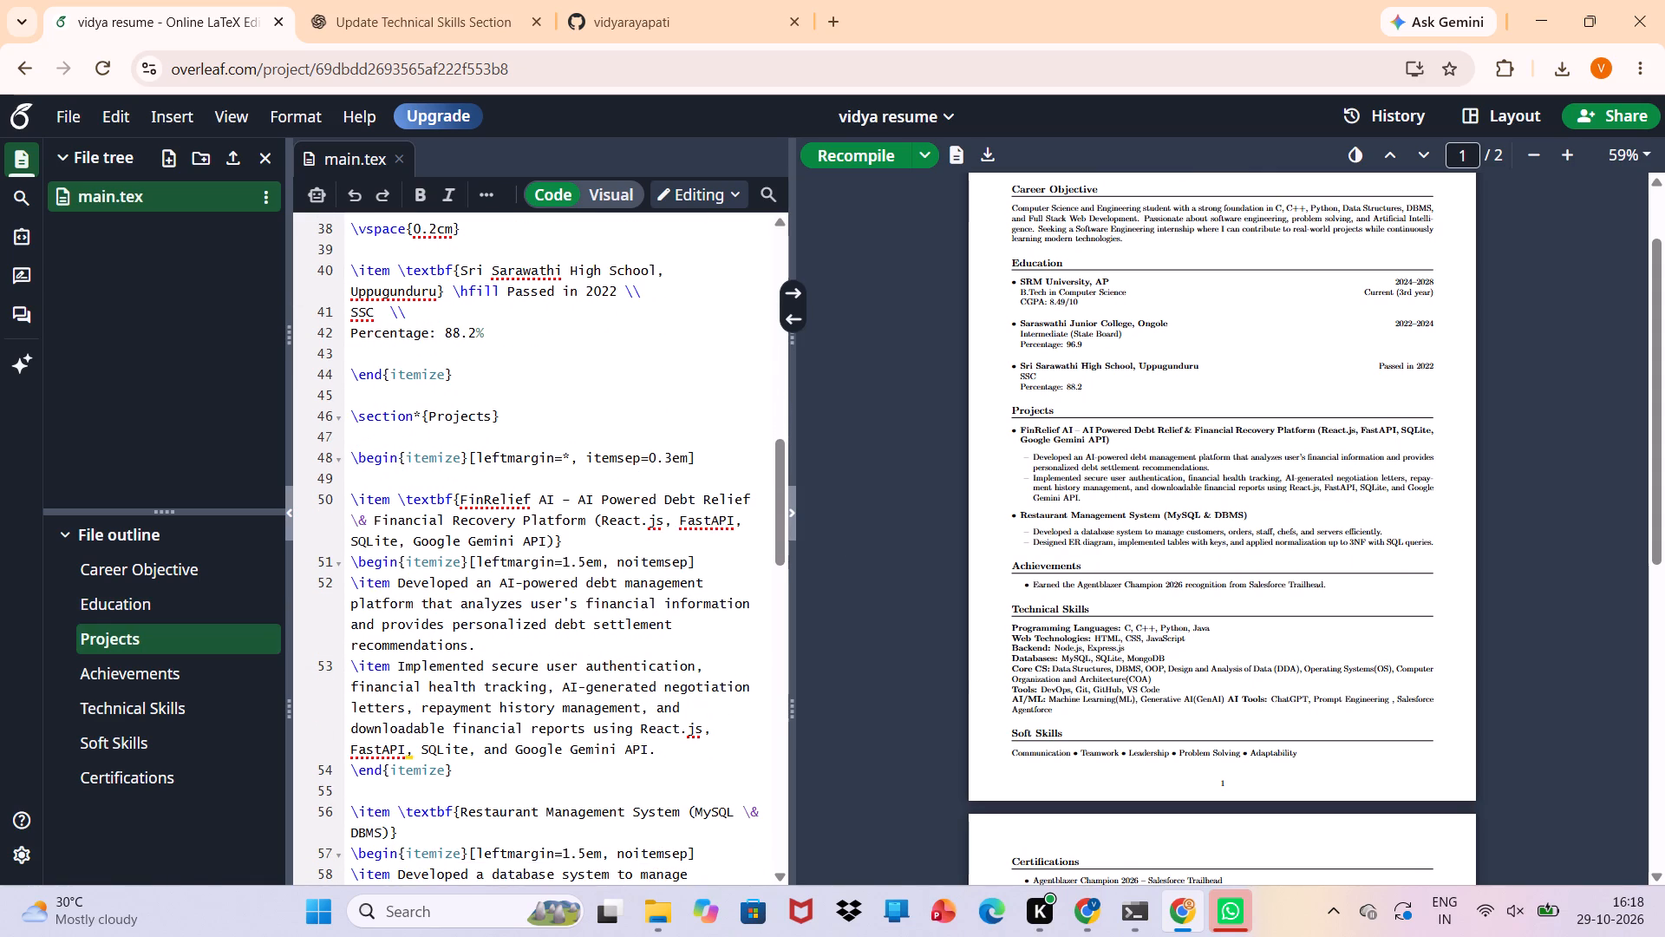
scroll(539, 605, "down", 2)
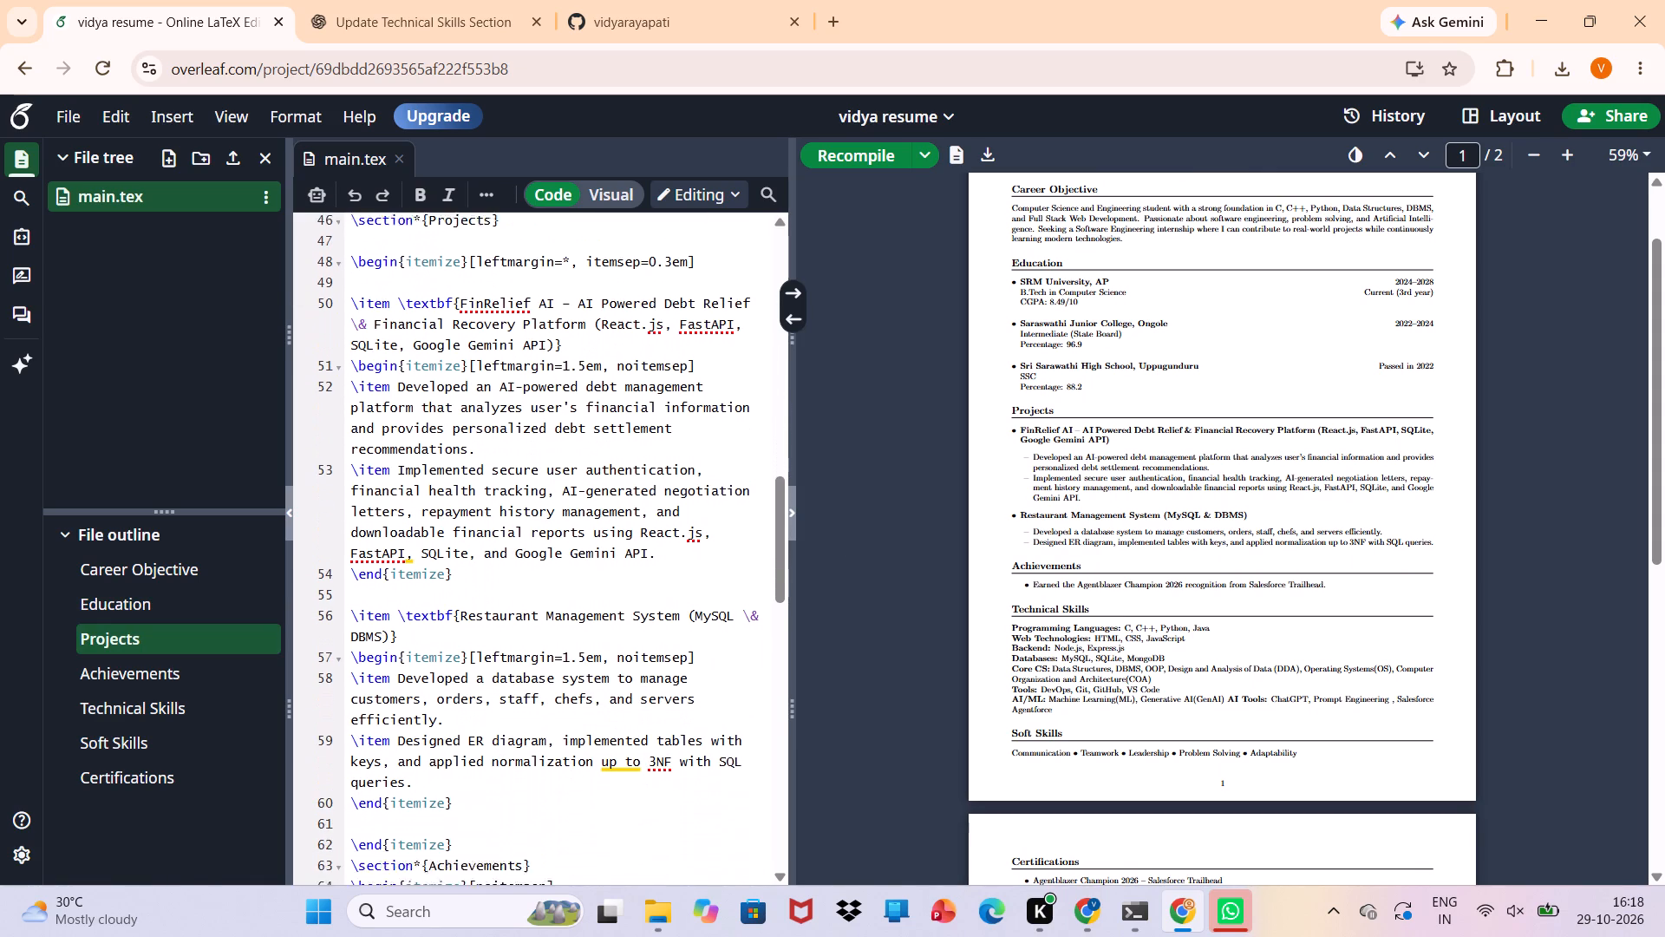
scroll(539, 605, "down", 2)
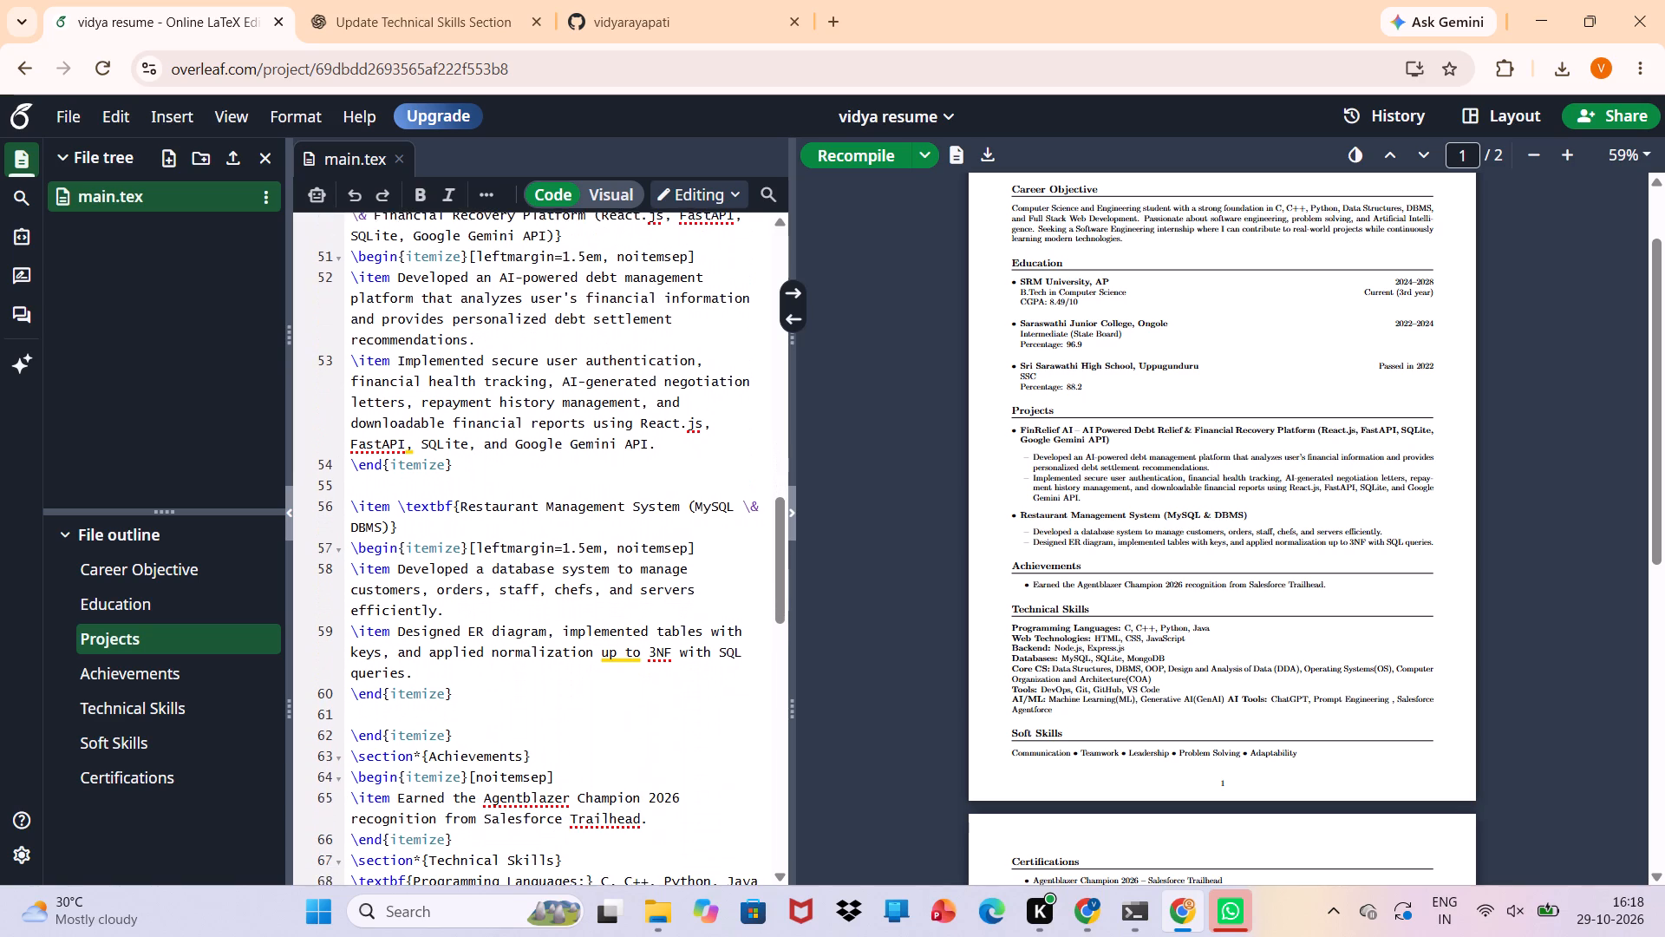
scroll(539, 605, "down", 2)
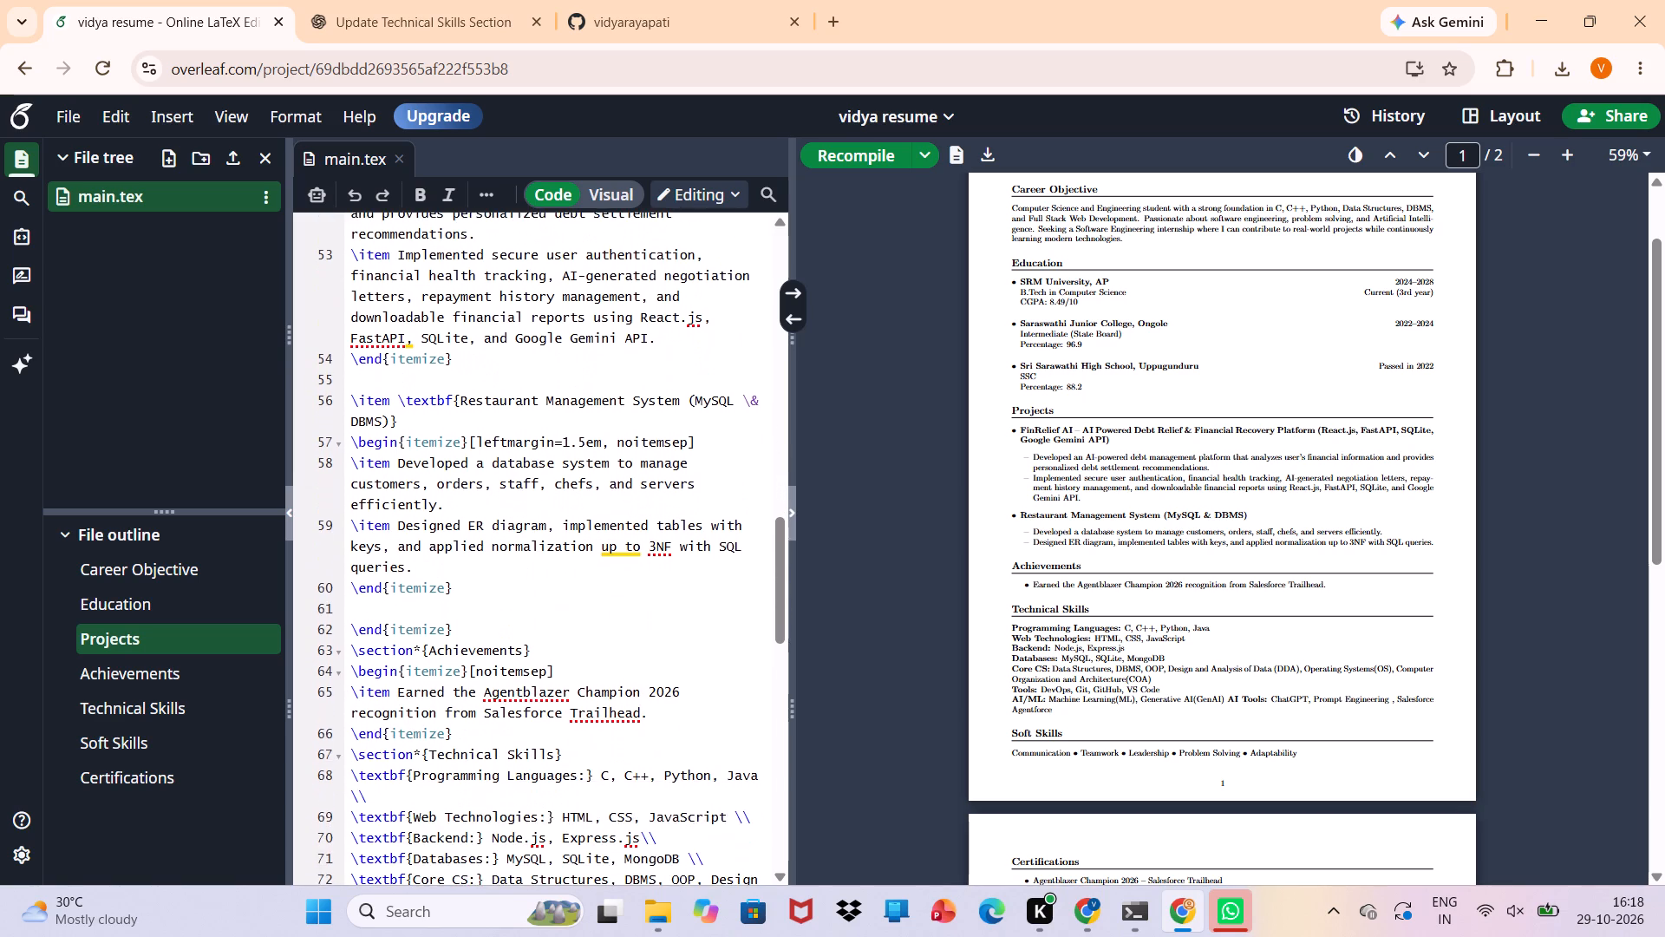
scroll(539, 605, "down", 2)
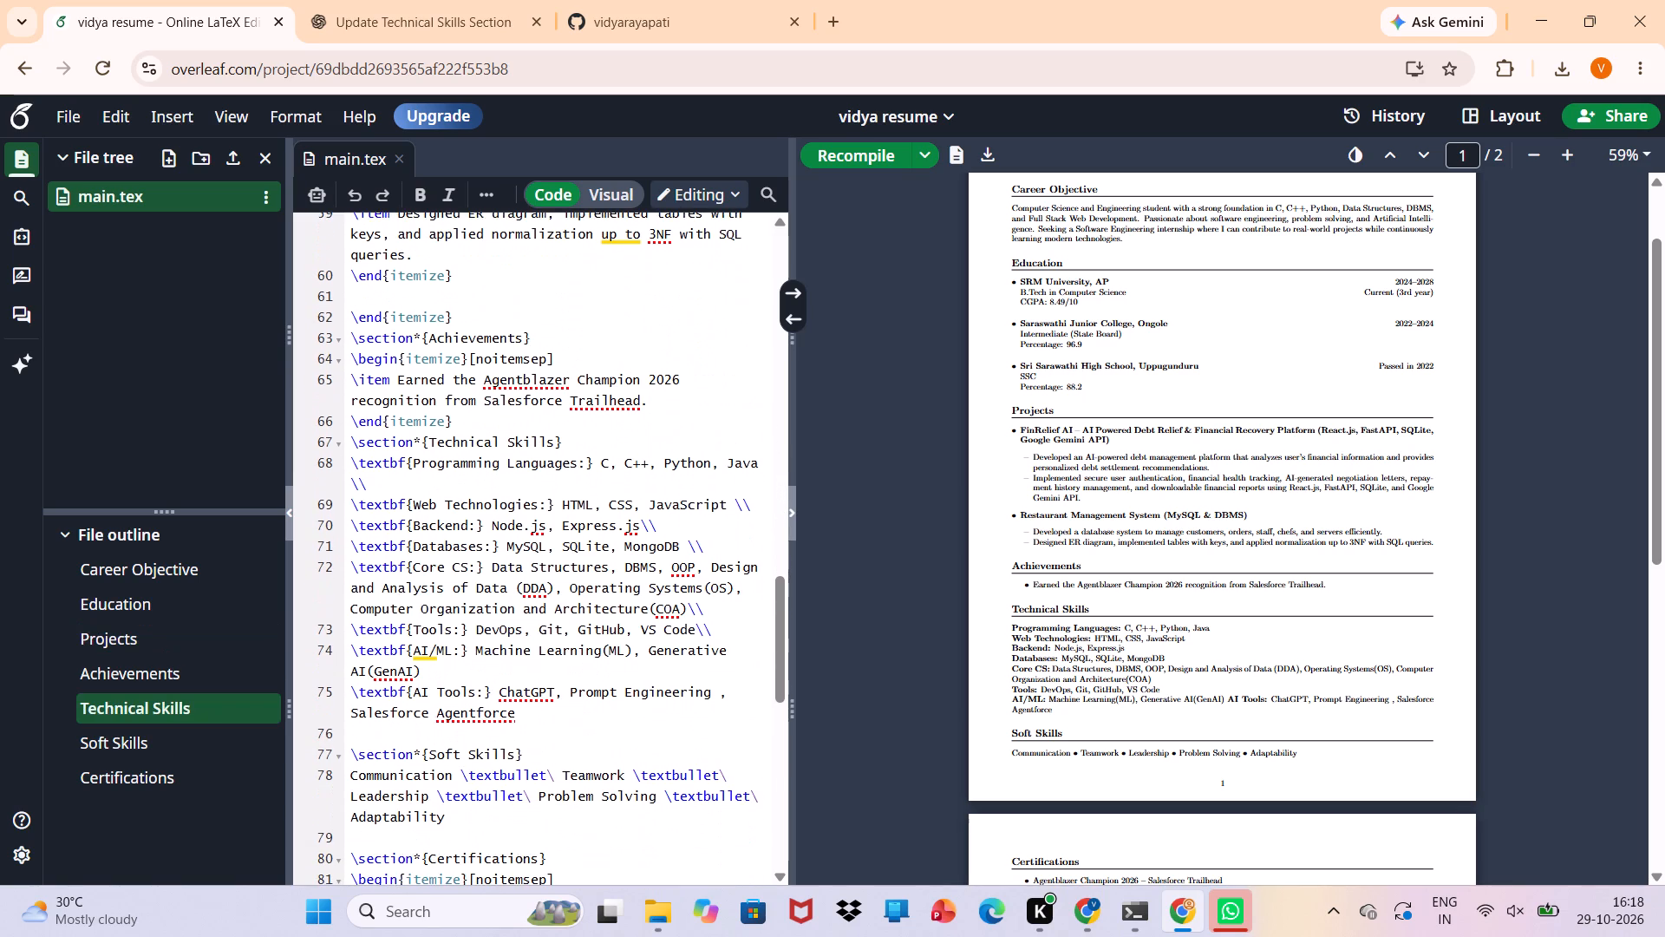
left_click_drag(572, 690, 524, 716)
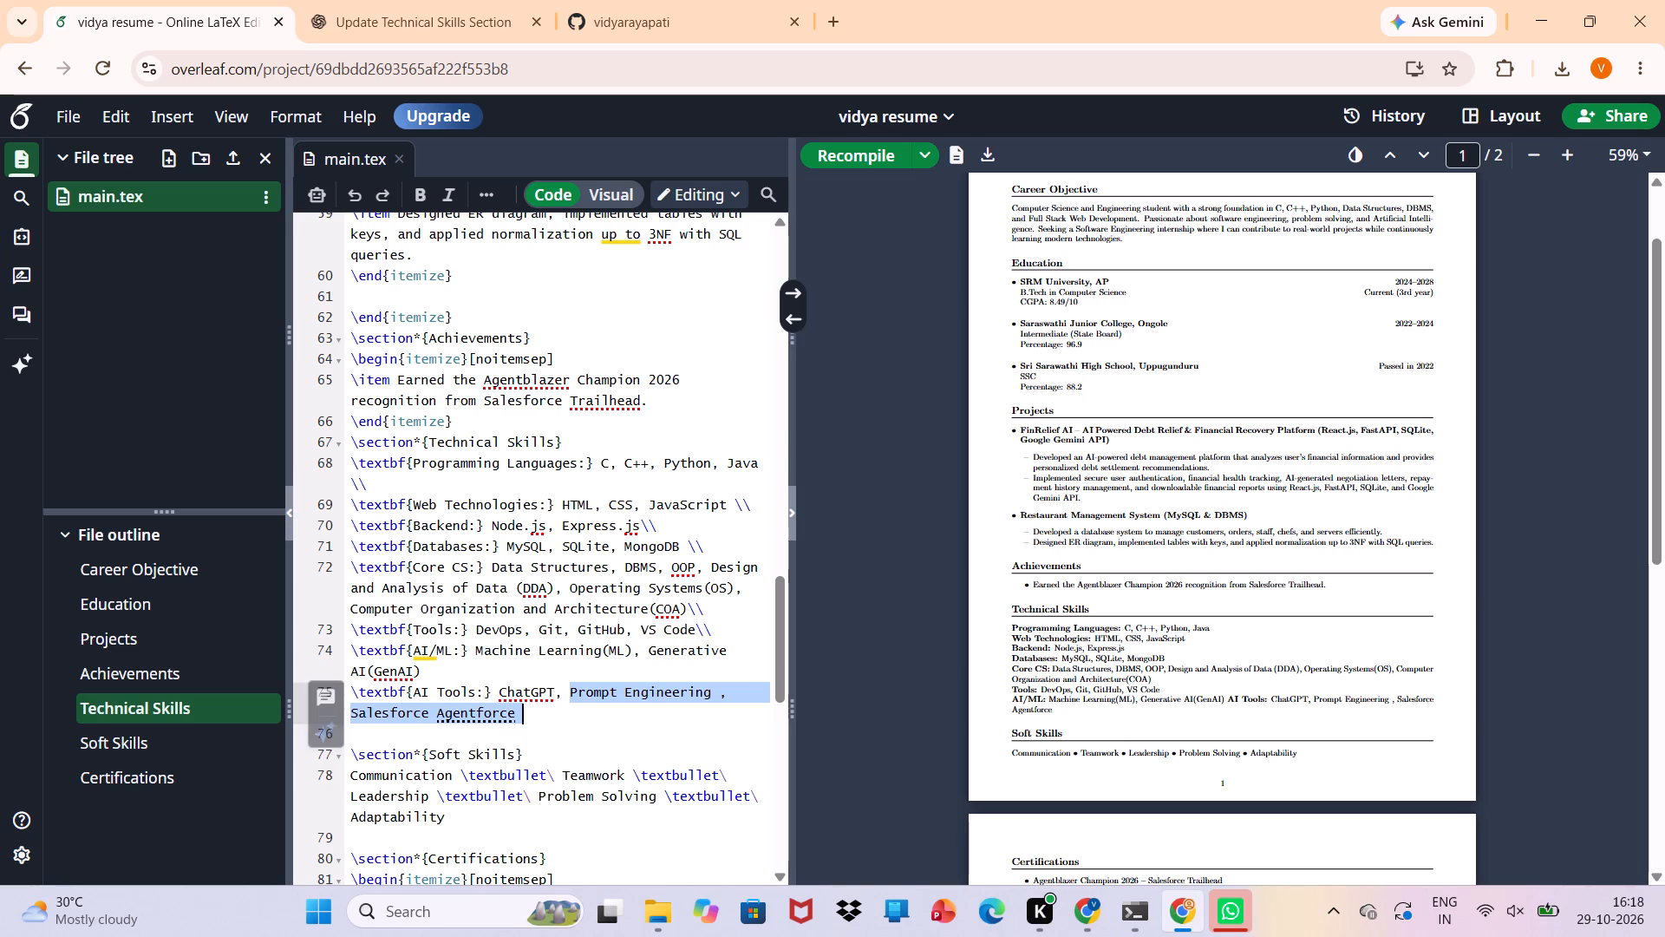
key("ctrl+c")
left_click_drag(548, 712, 420, 697)
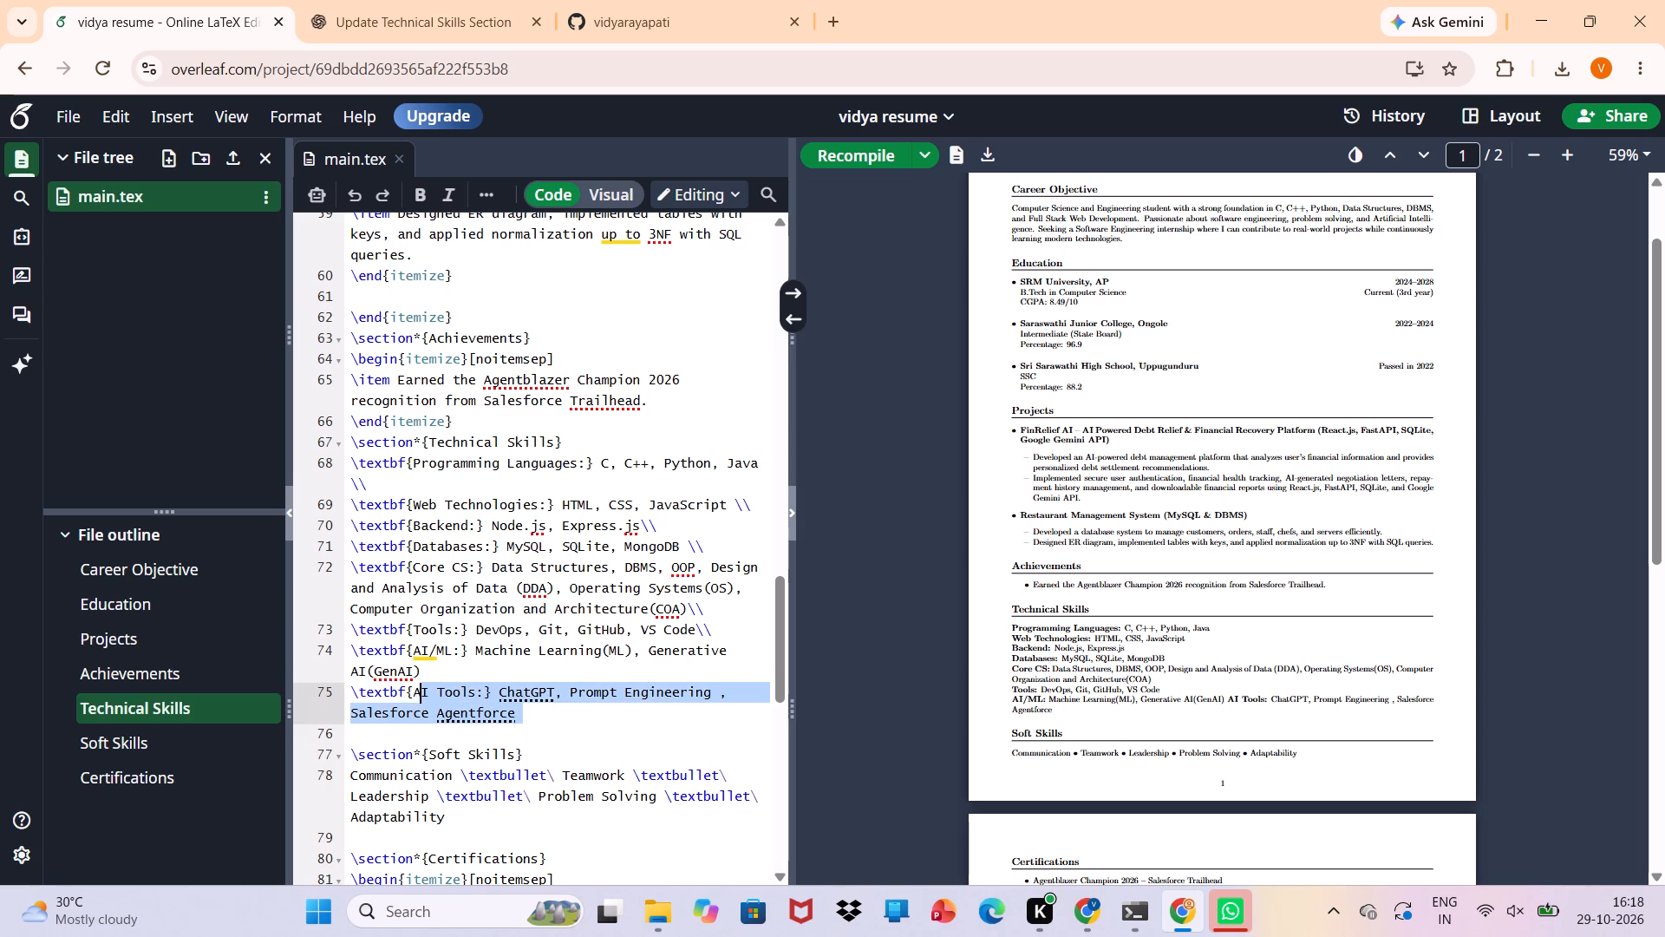
left_click_drag(420, 697, 351, 695)
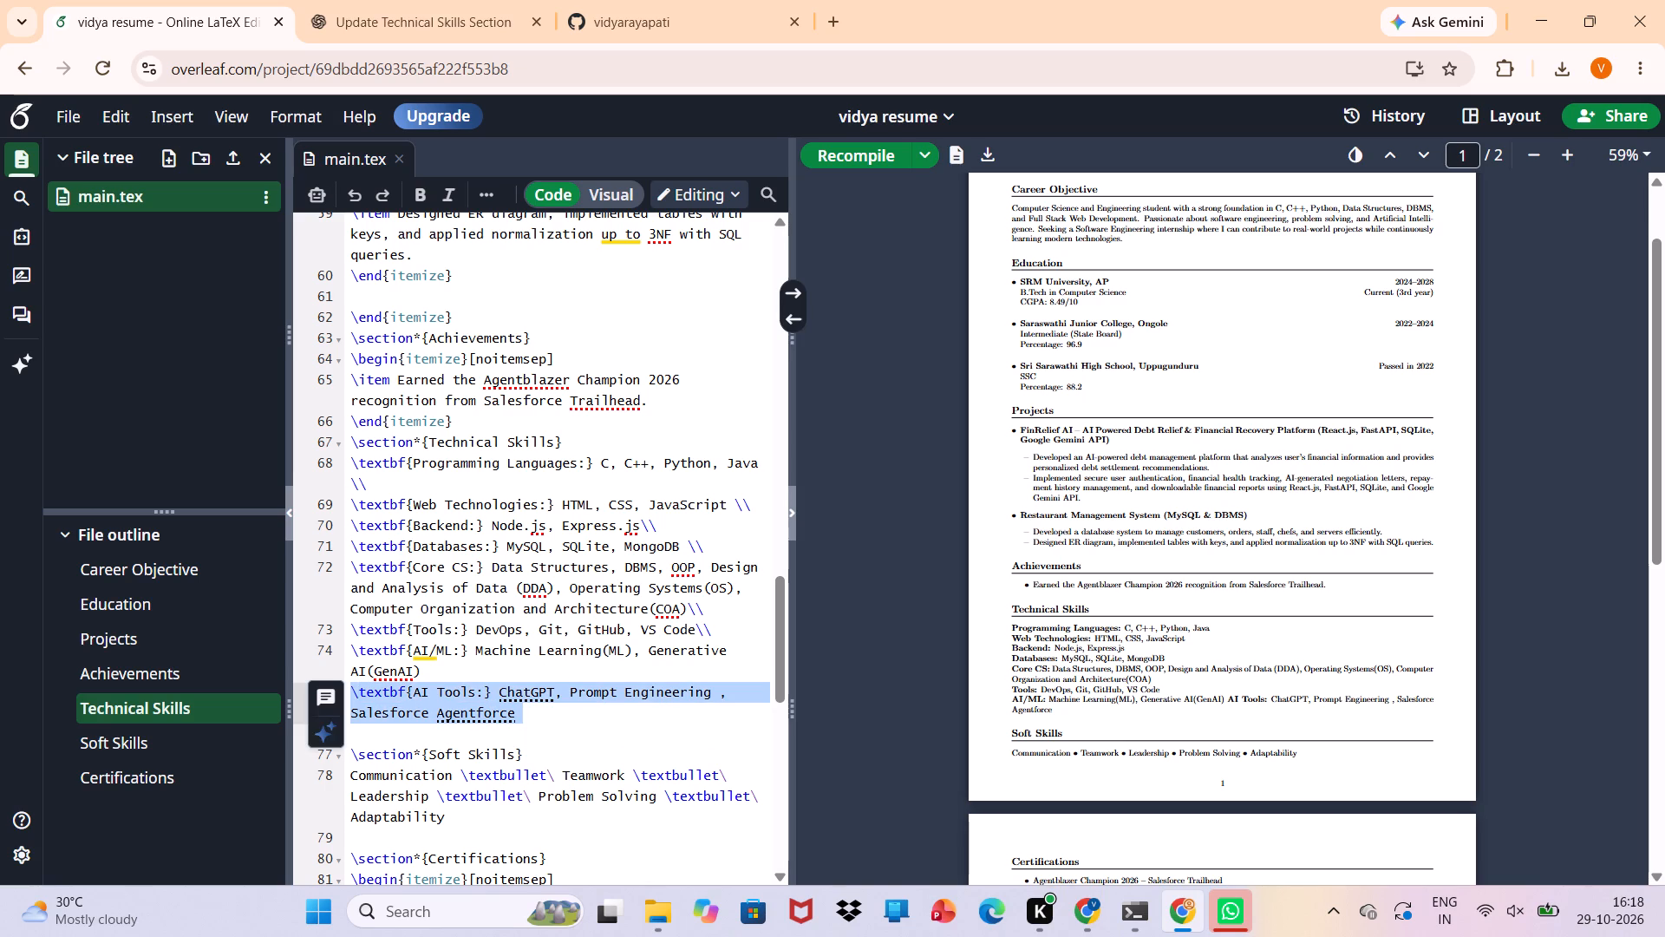
key("Delete")
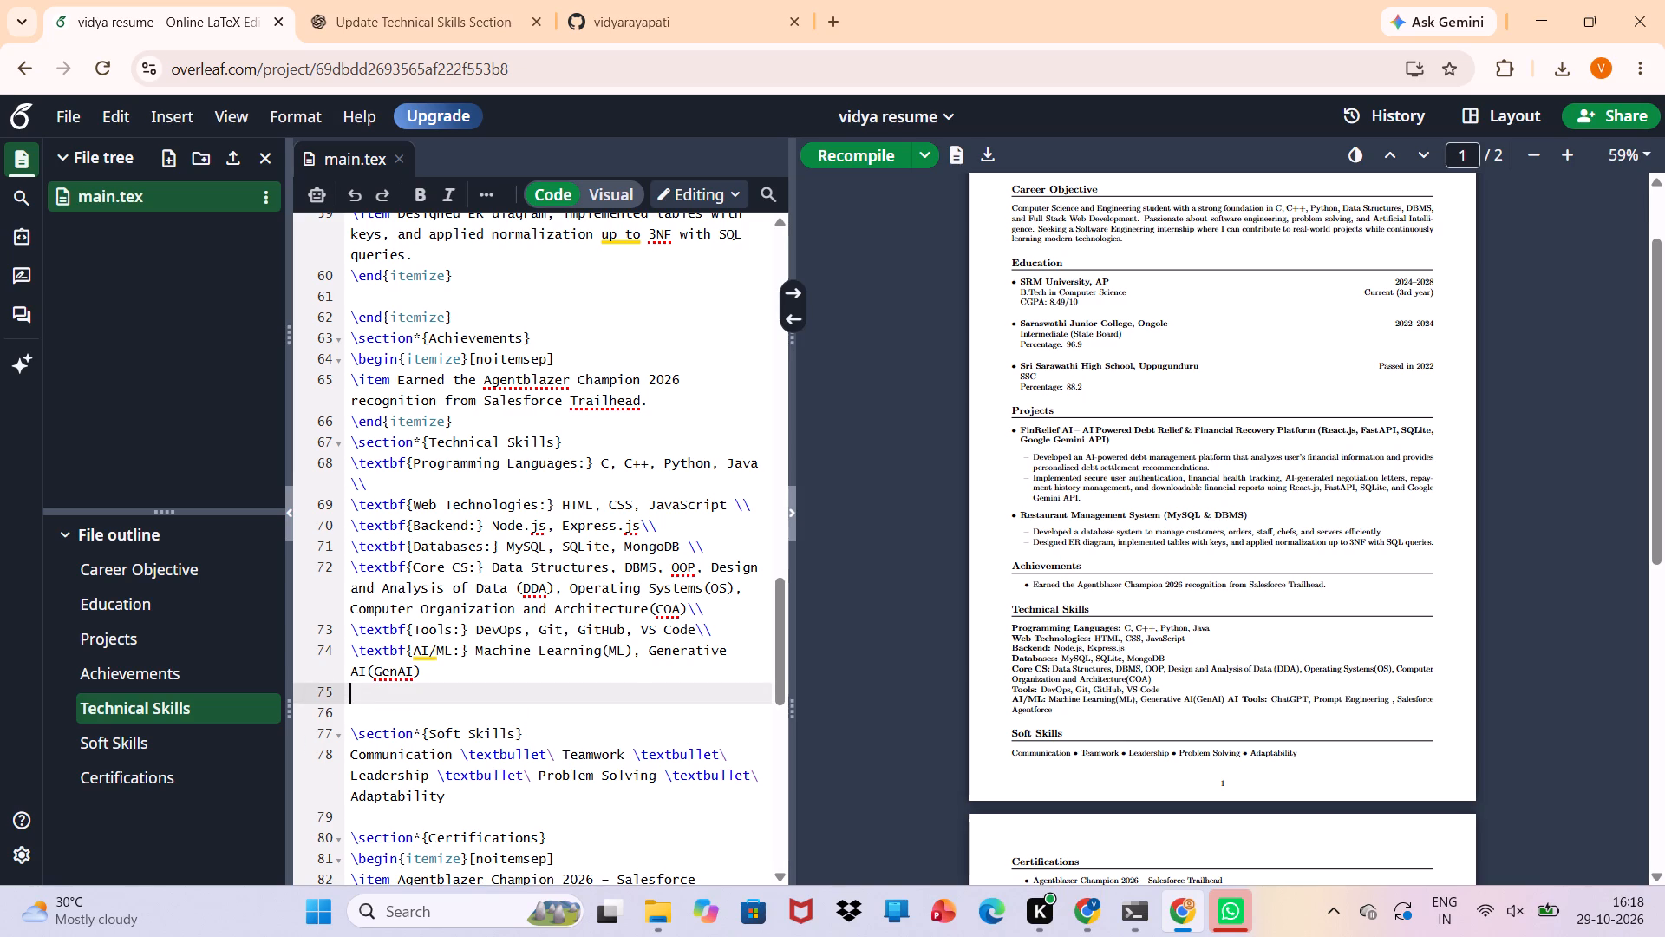
left_click(416, 669)
key("Right")
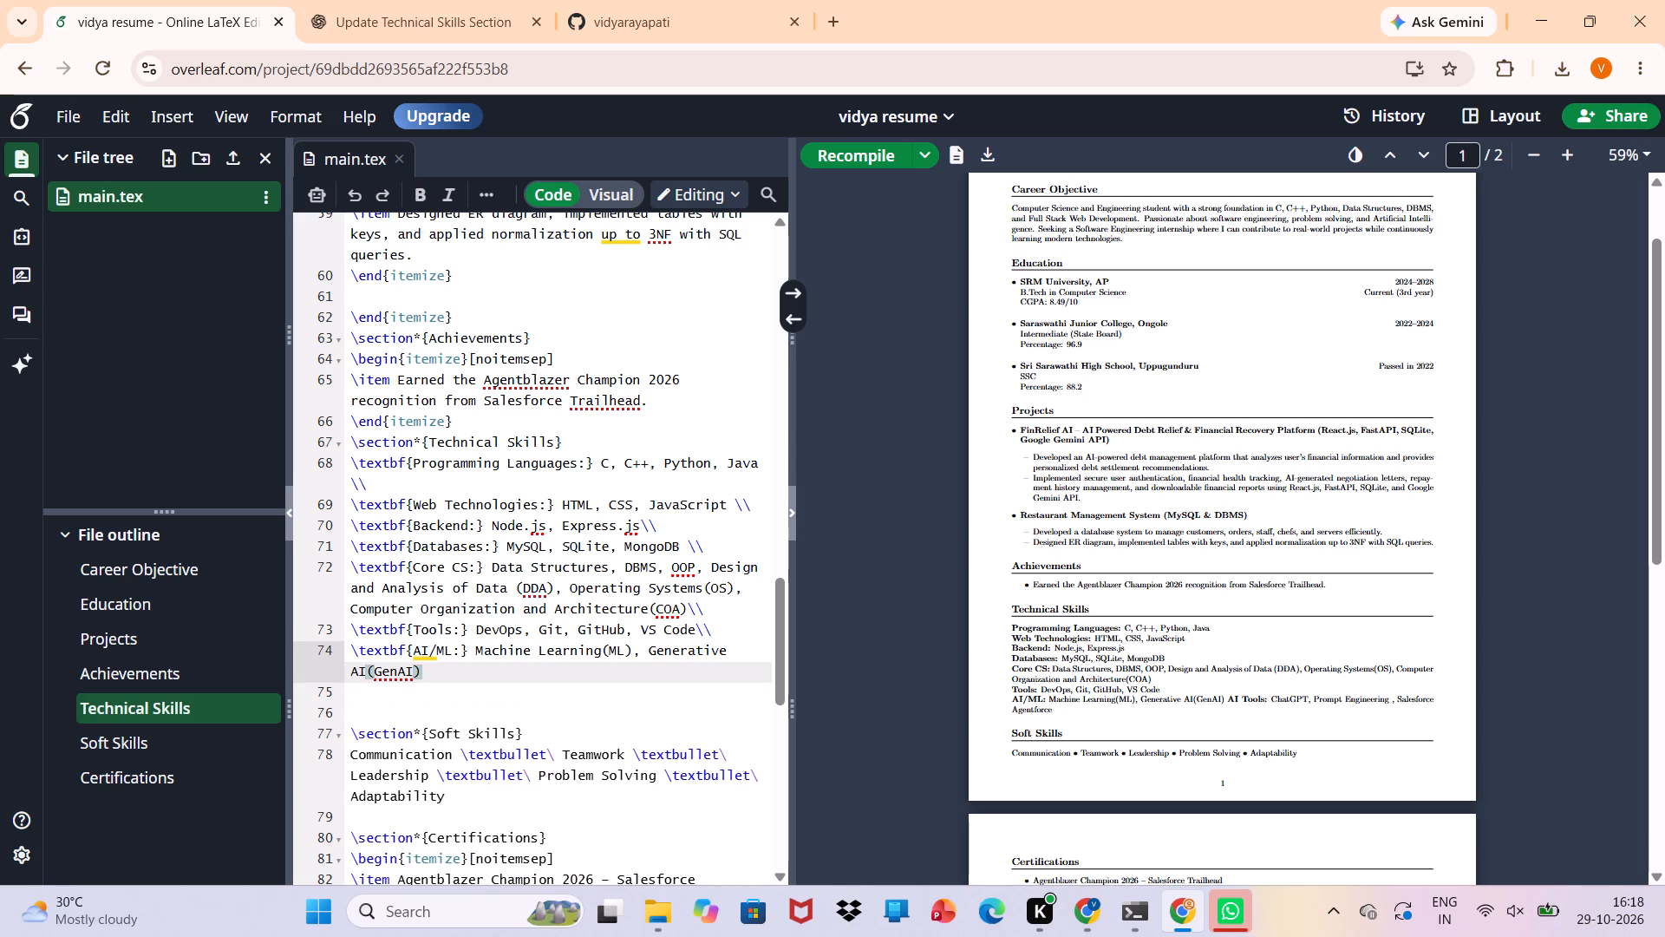
type(",")
key("space")
key("ctrl+v")
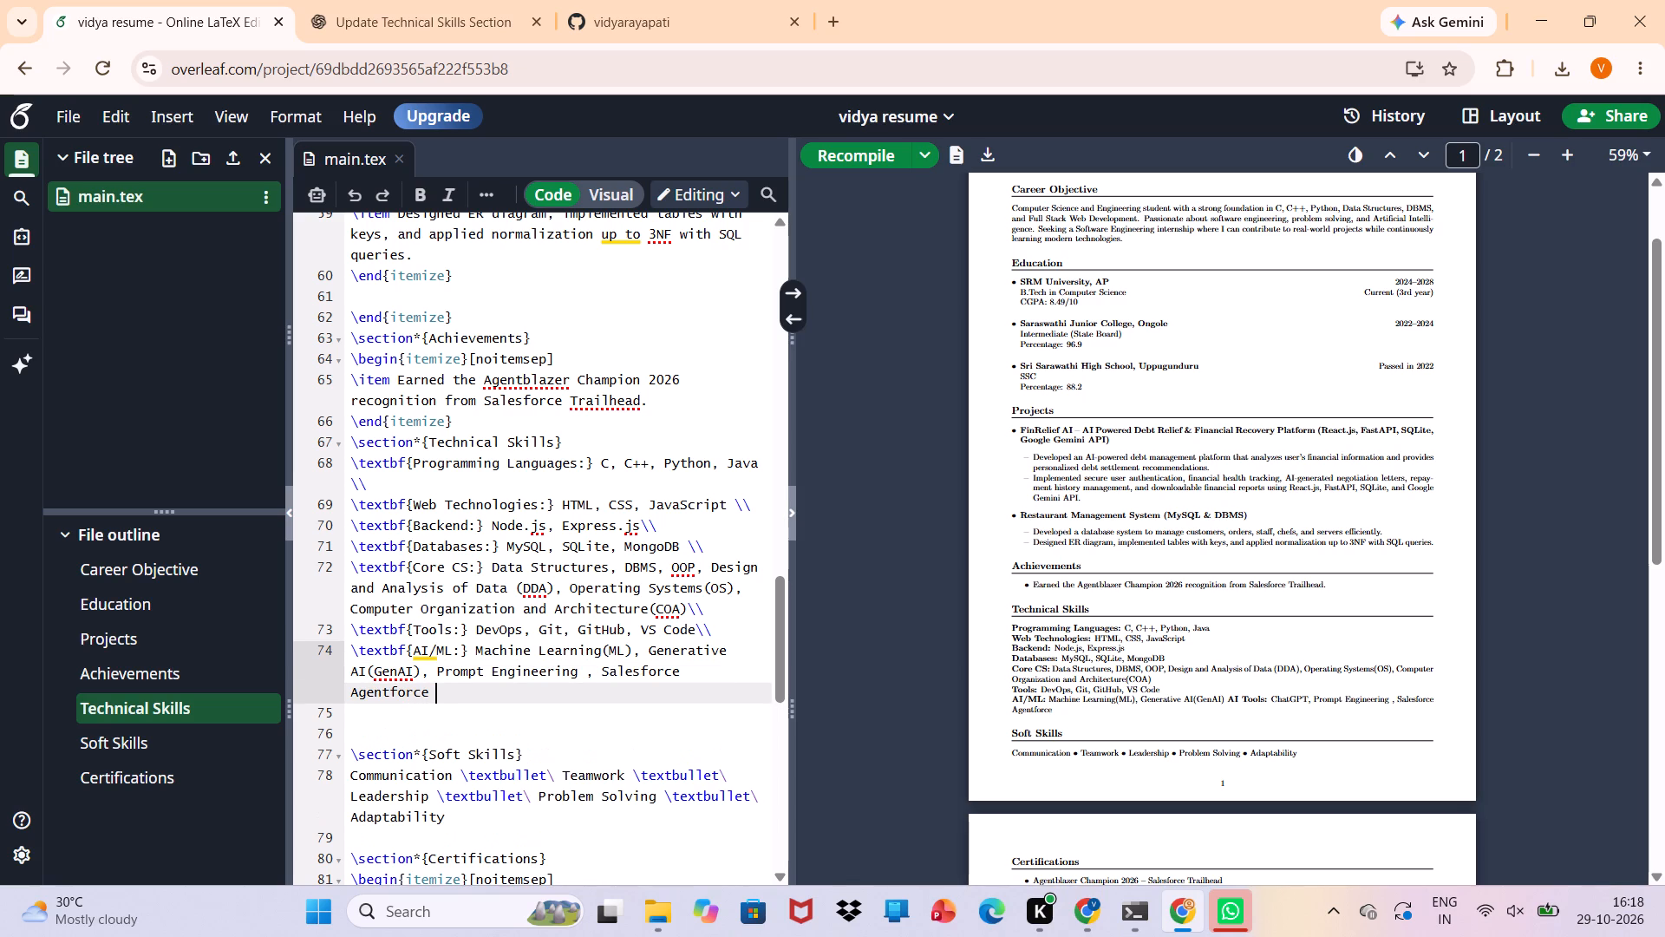
key("ctrl+s")
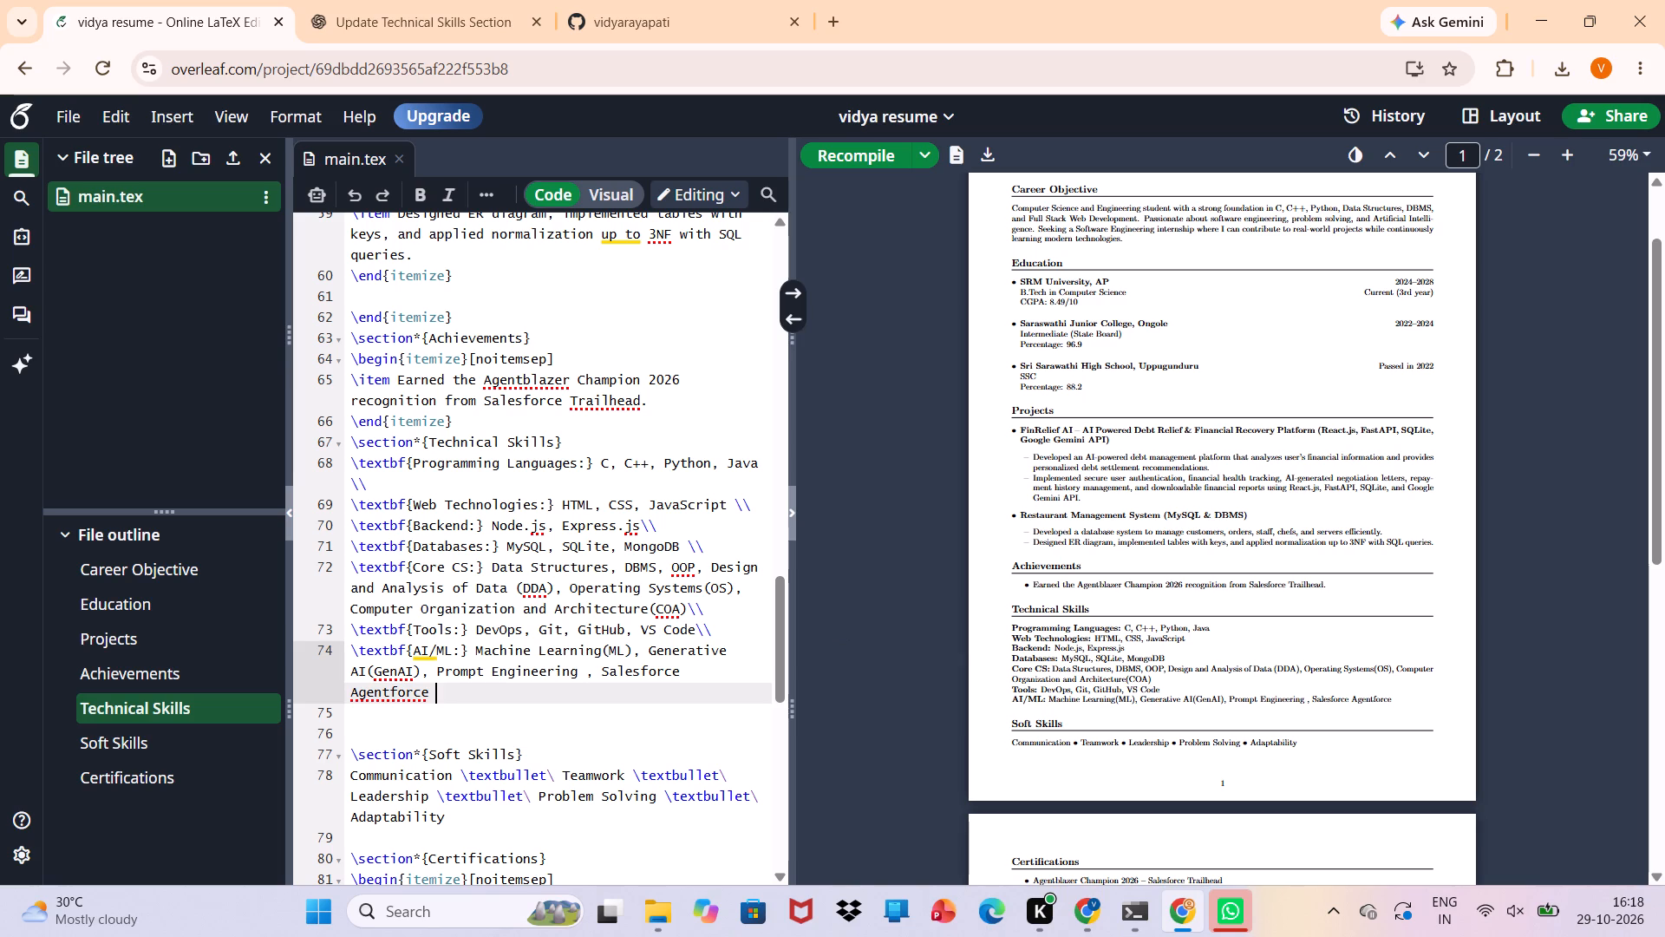
Remove one blank source line above the Soft Skills section heading and recompile the resume.
left_click(349, 752)
key("BackSpace")
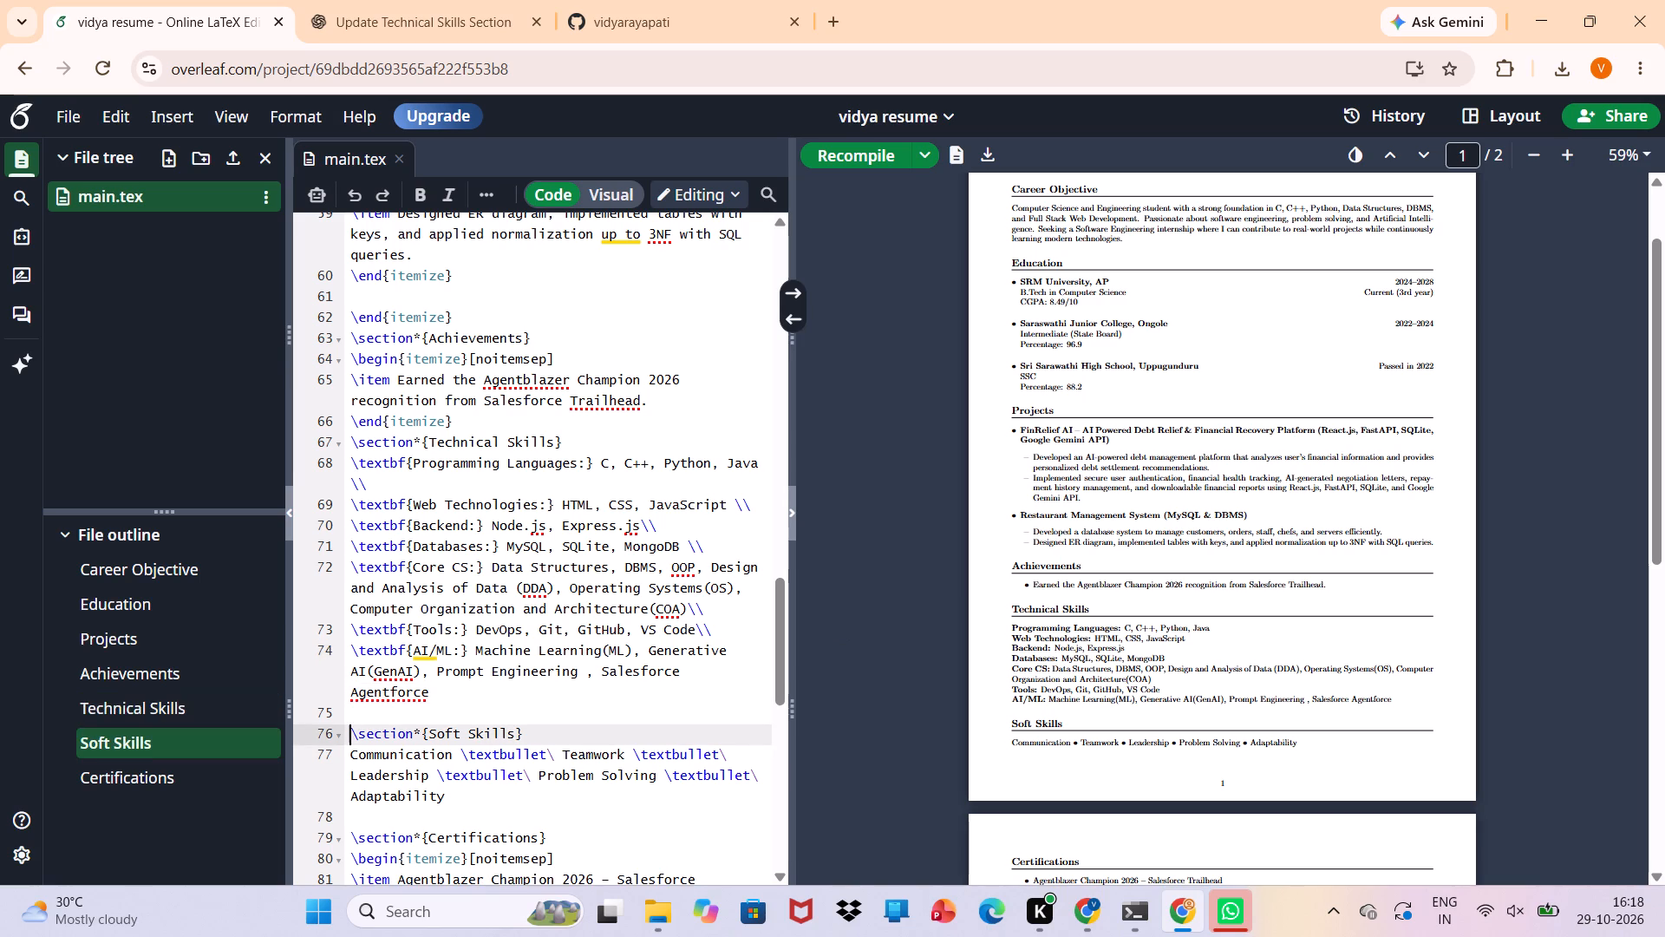
key("ctrl+s")
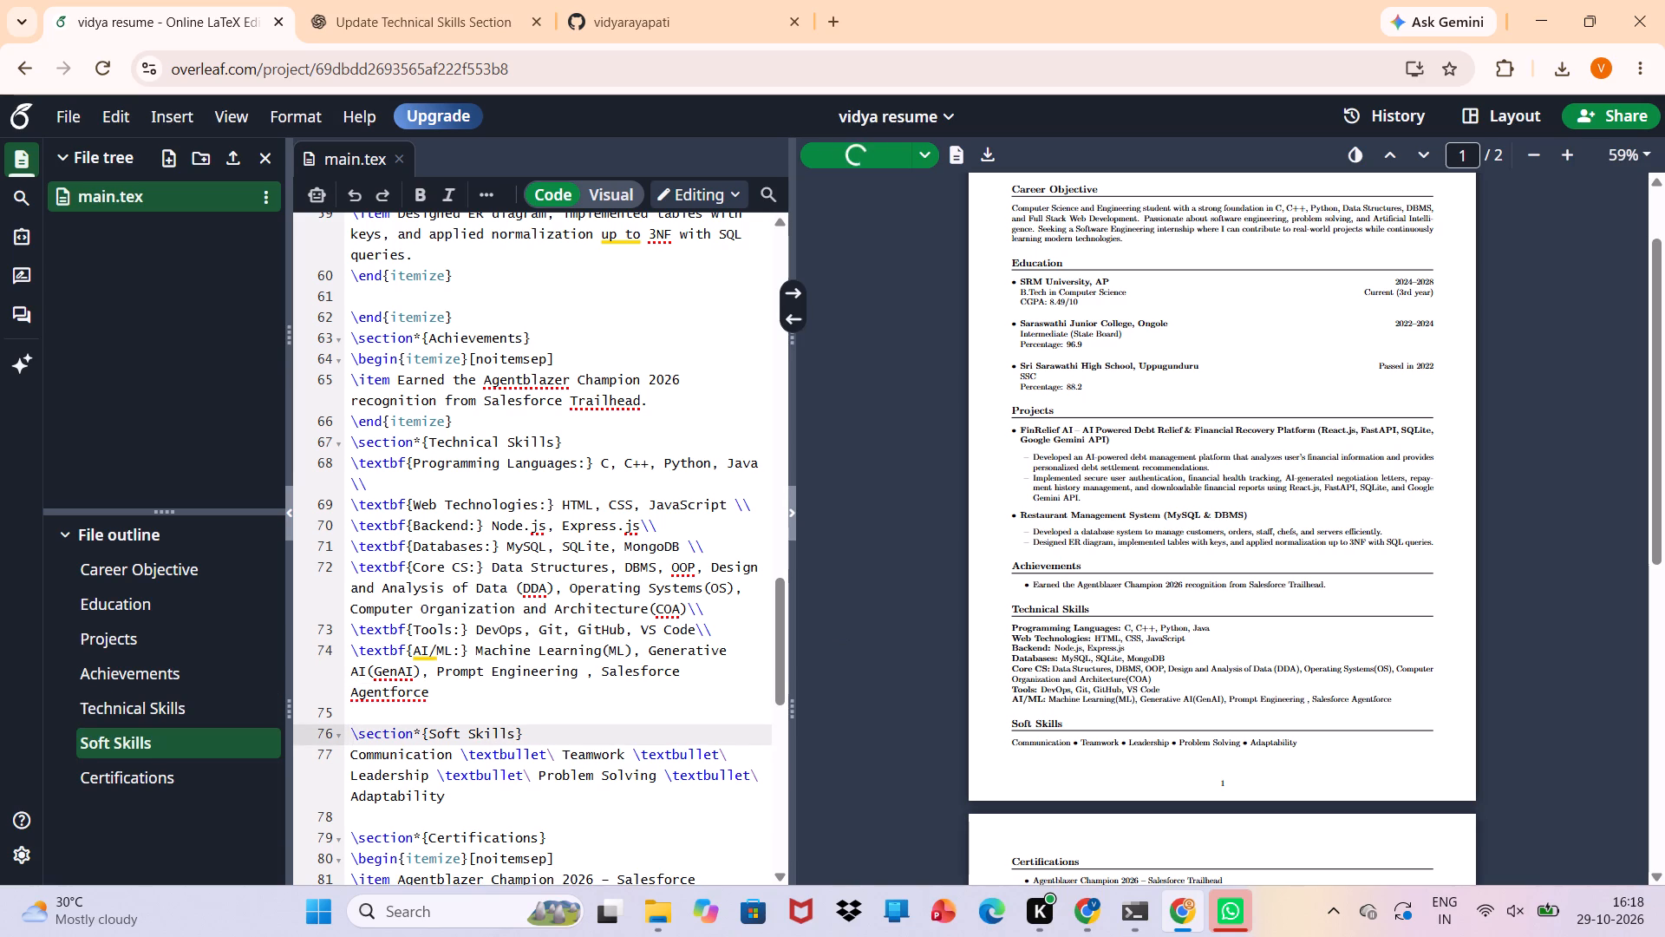
Check the recompiled layout of both pages in the preview and the LaTeX source down to the end of Certifications.
scroll(349, 752, "down", 1)
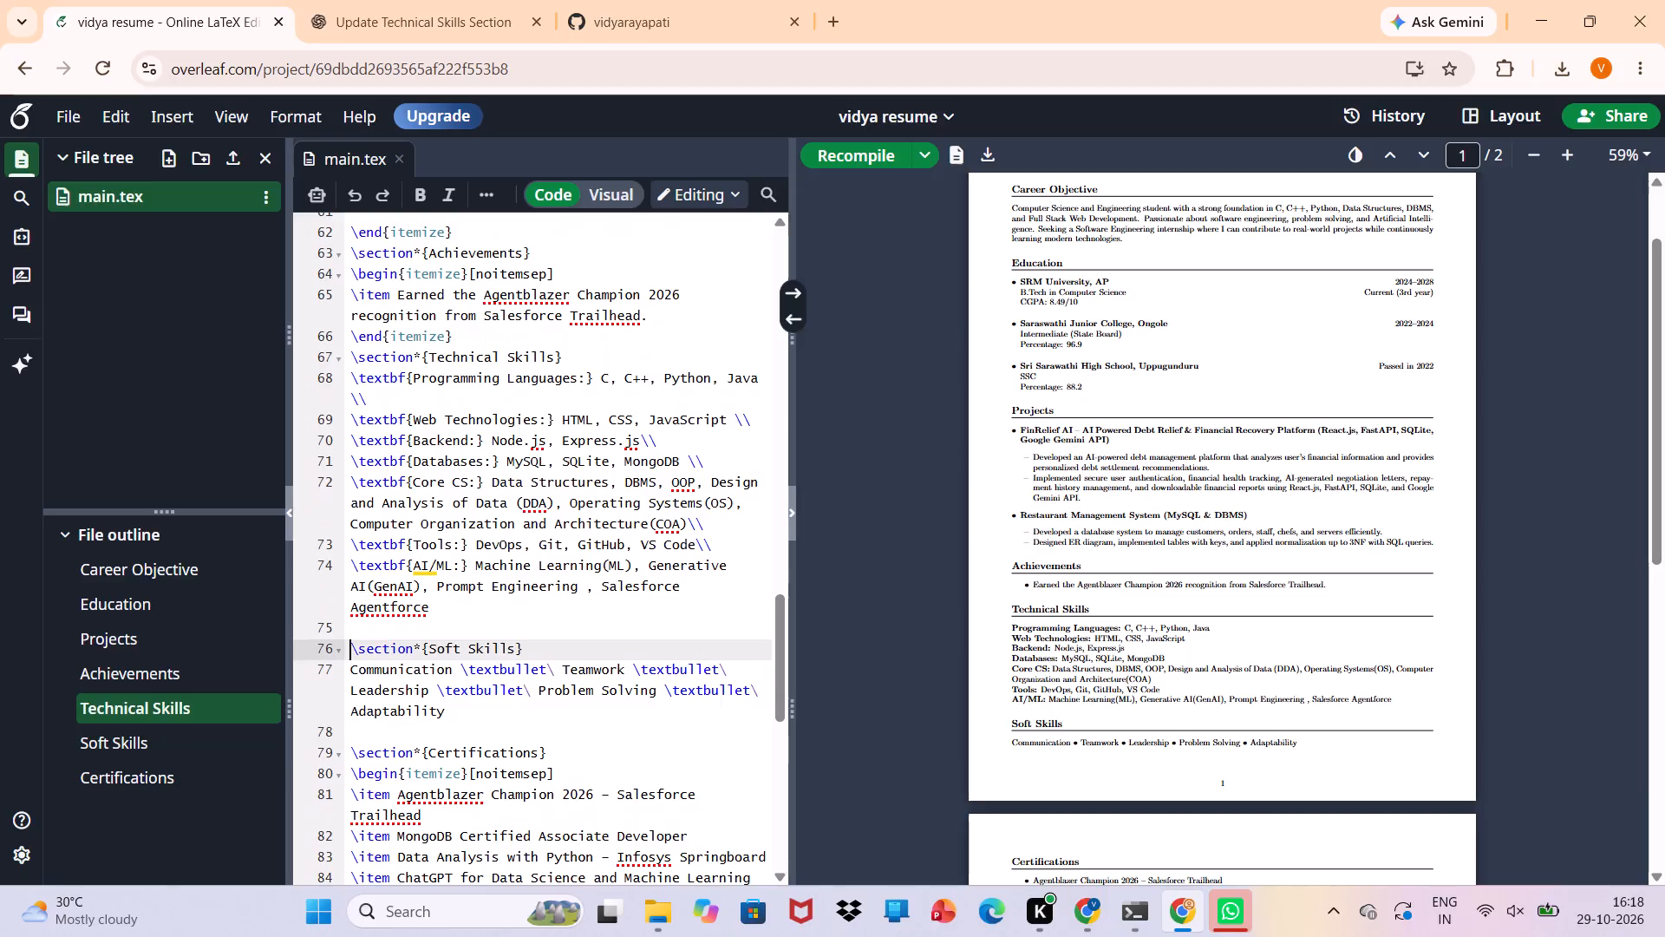
scroll(964, 712, "down", 1)
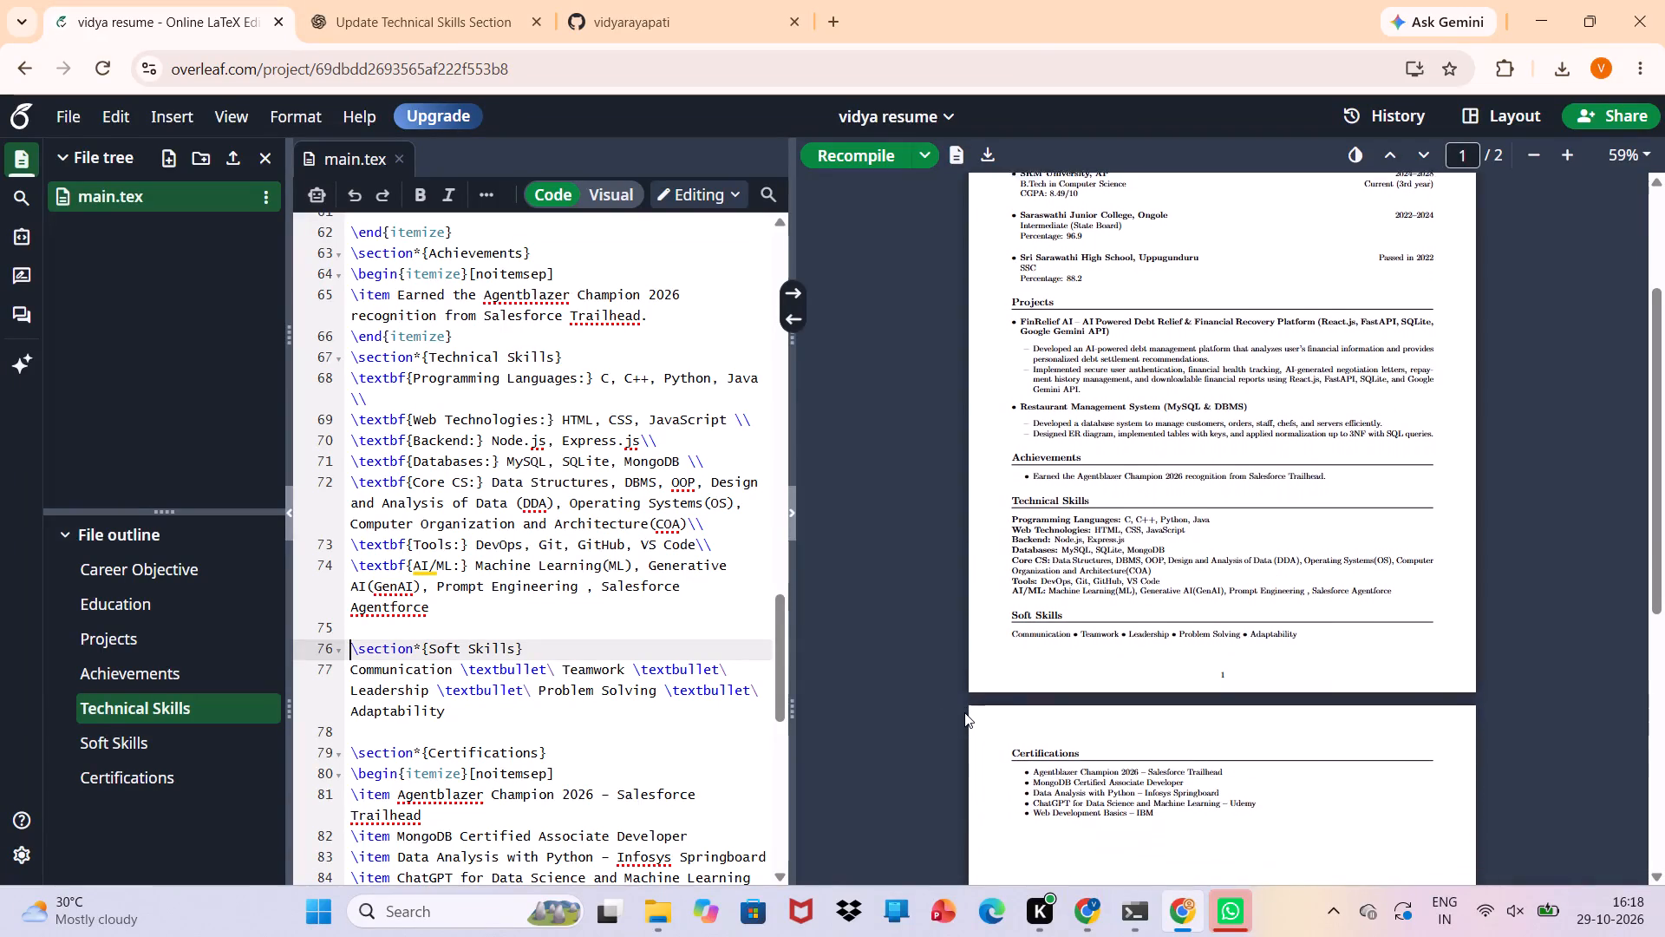
scroll(964, 712, "down", 1)
scroll(503, 757, "down", 1)
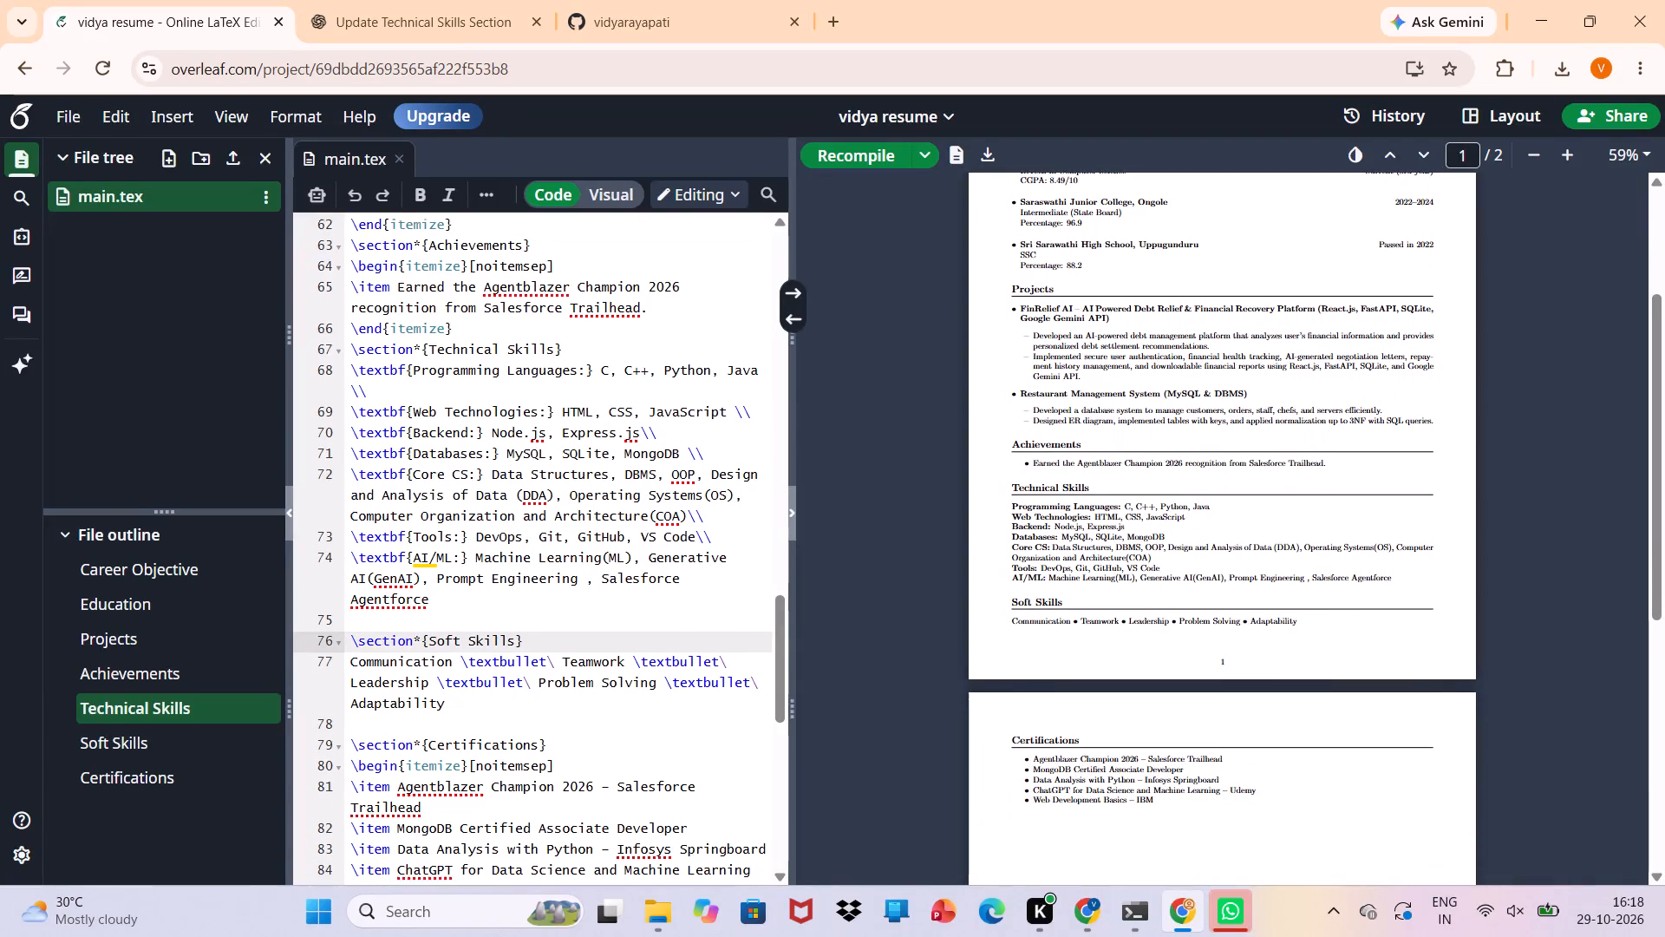
scroll(503, 757, "down", 1)
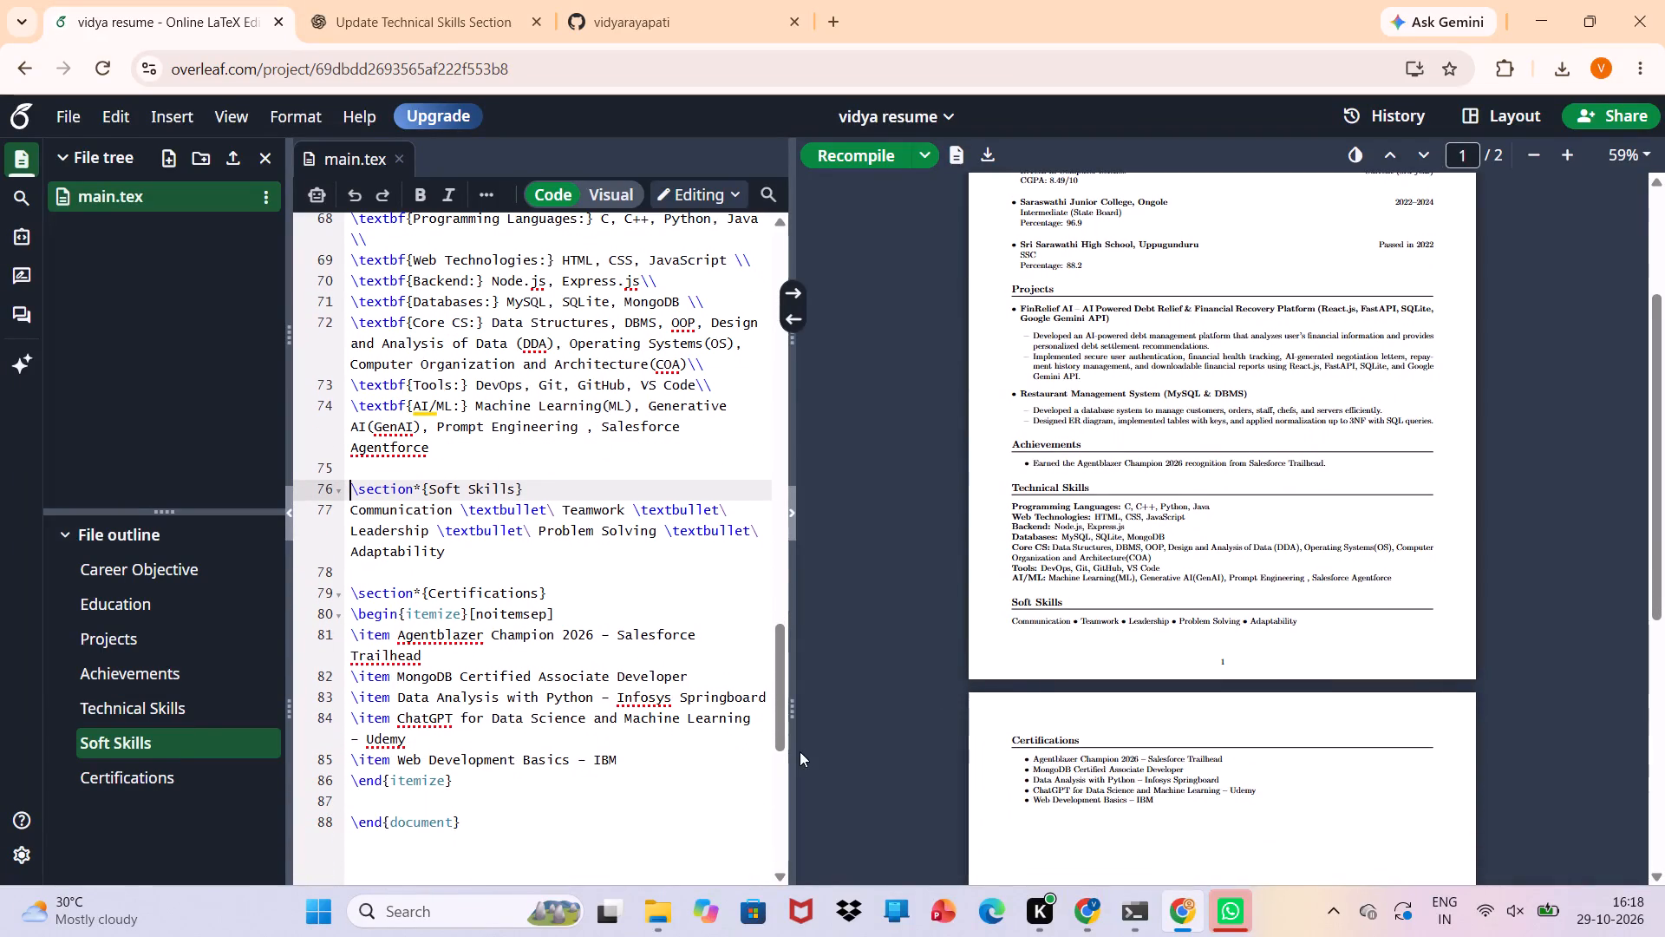
scroll(1216, 639, "up", 5)
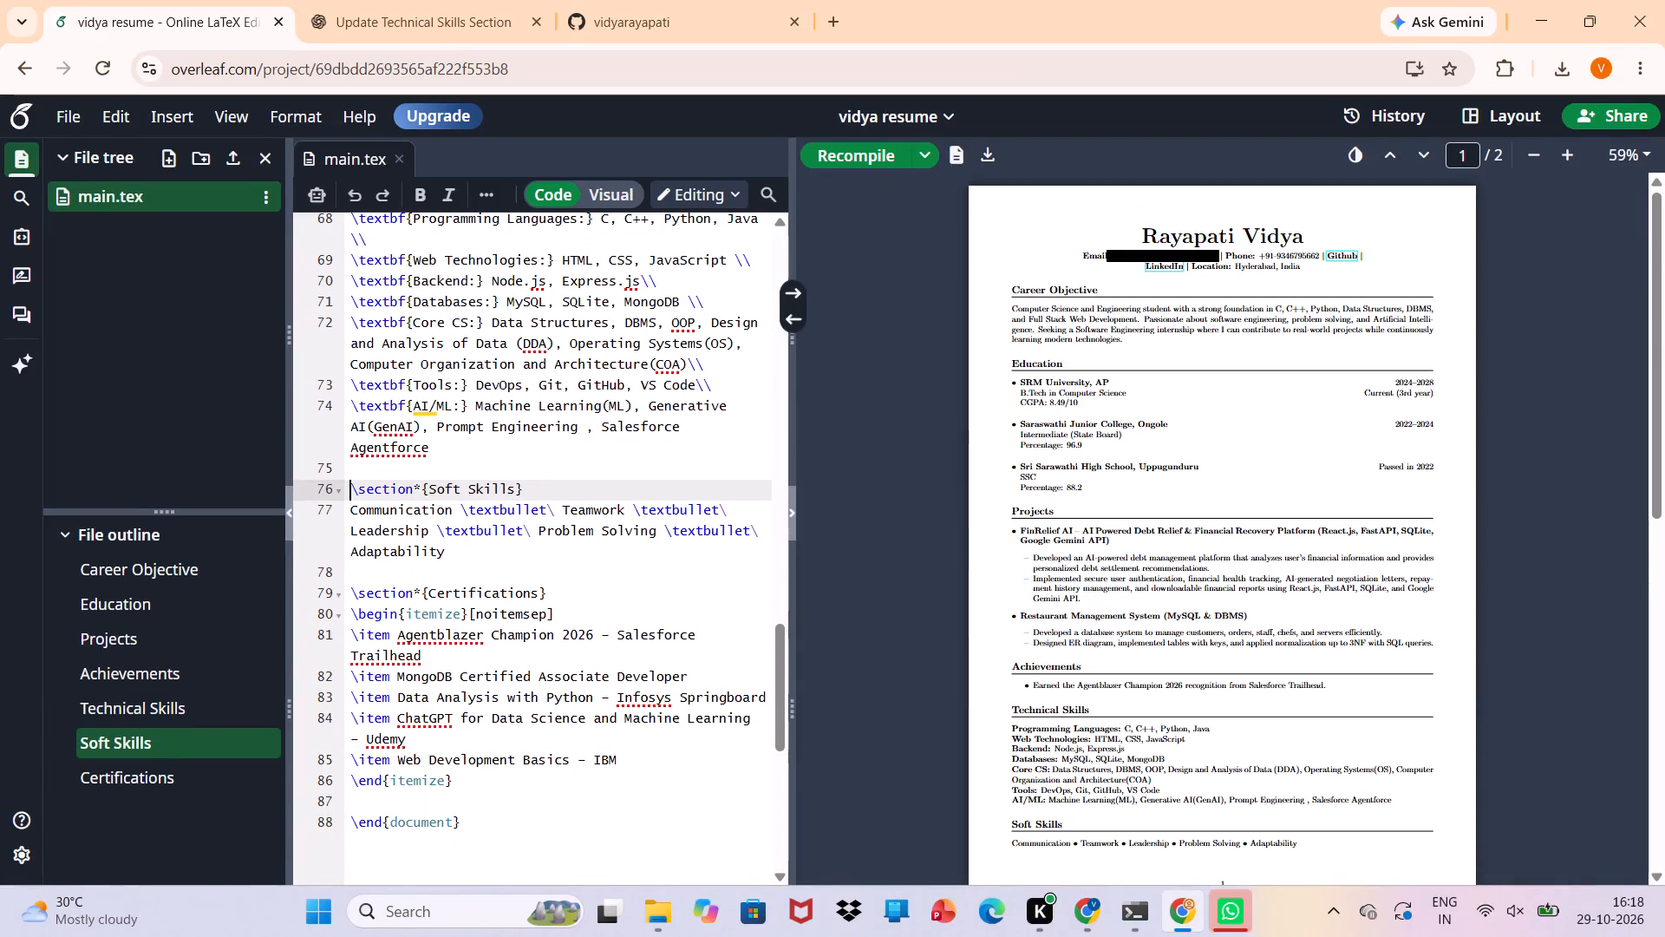
scroll(1216, 639, "down", 1)
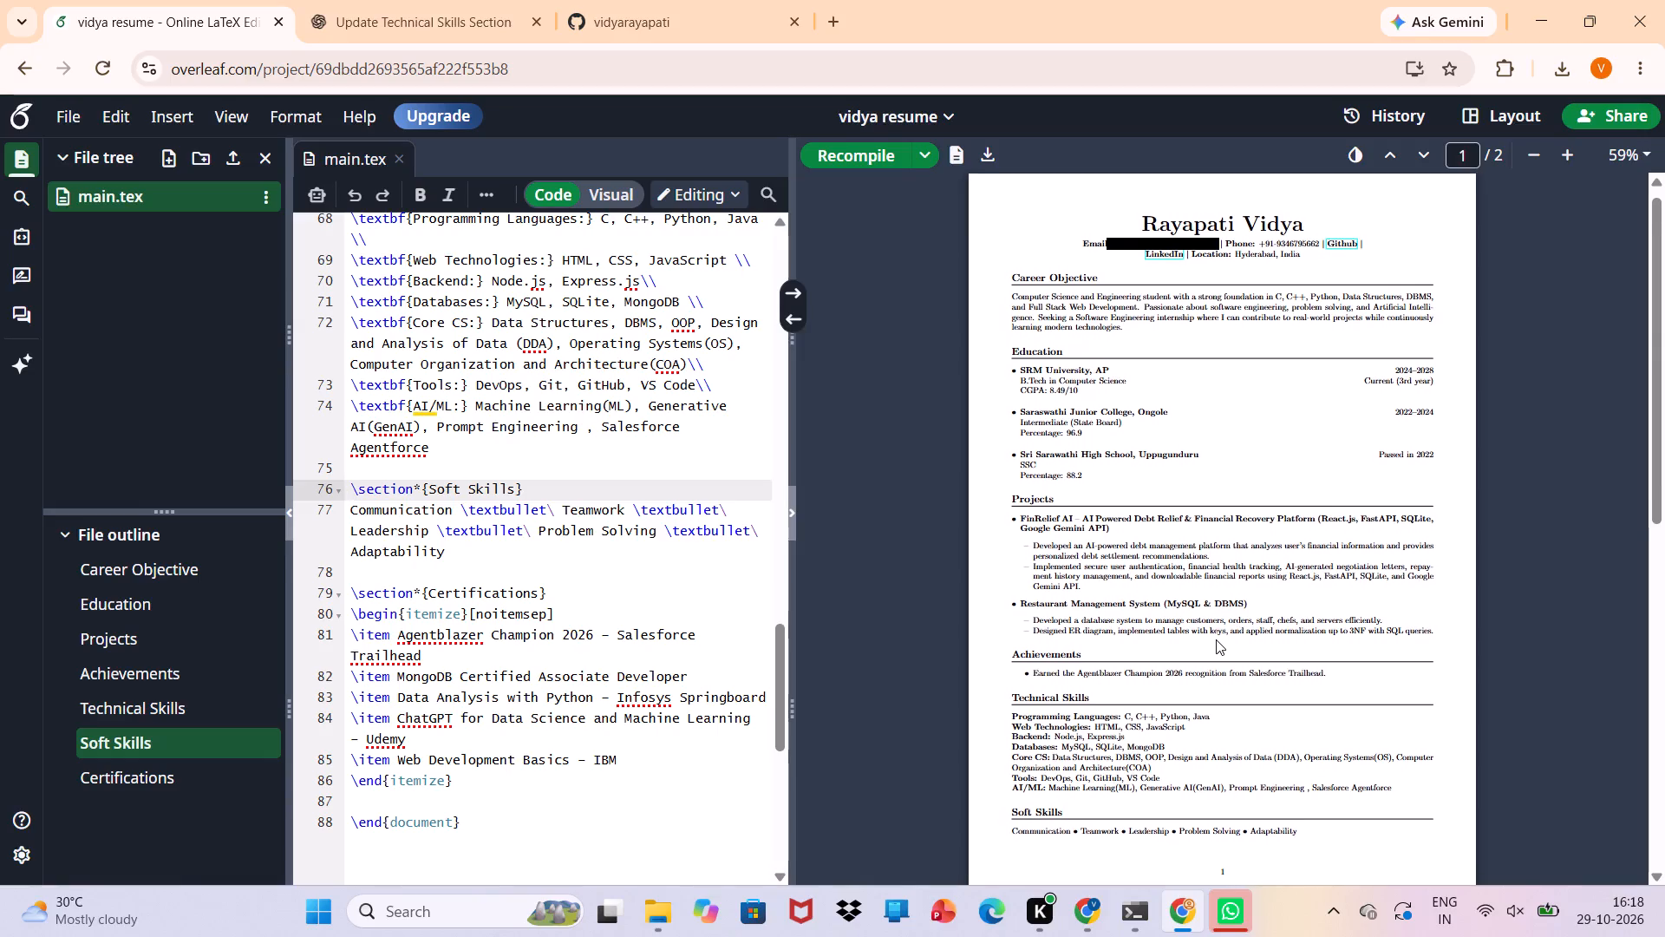
scroll(1216, 639, "down", 1)
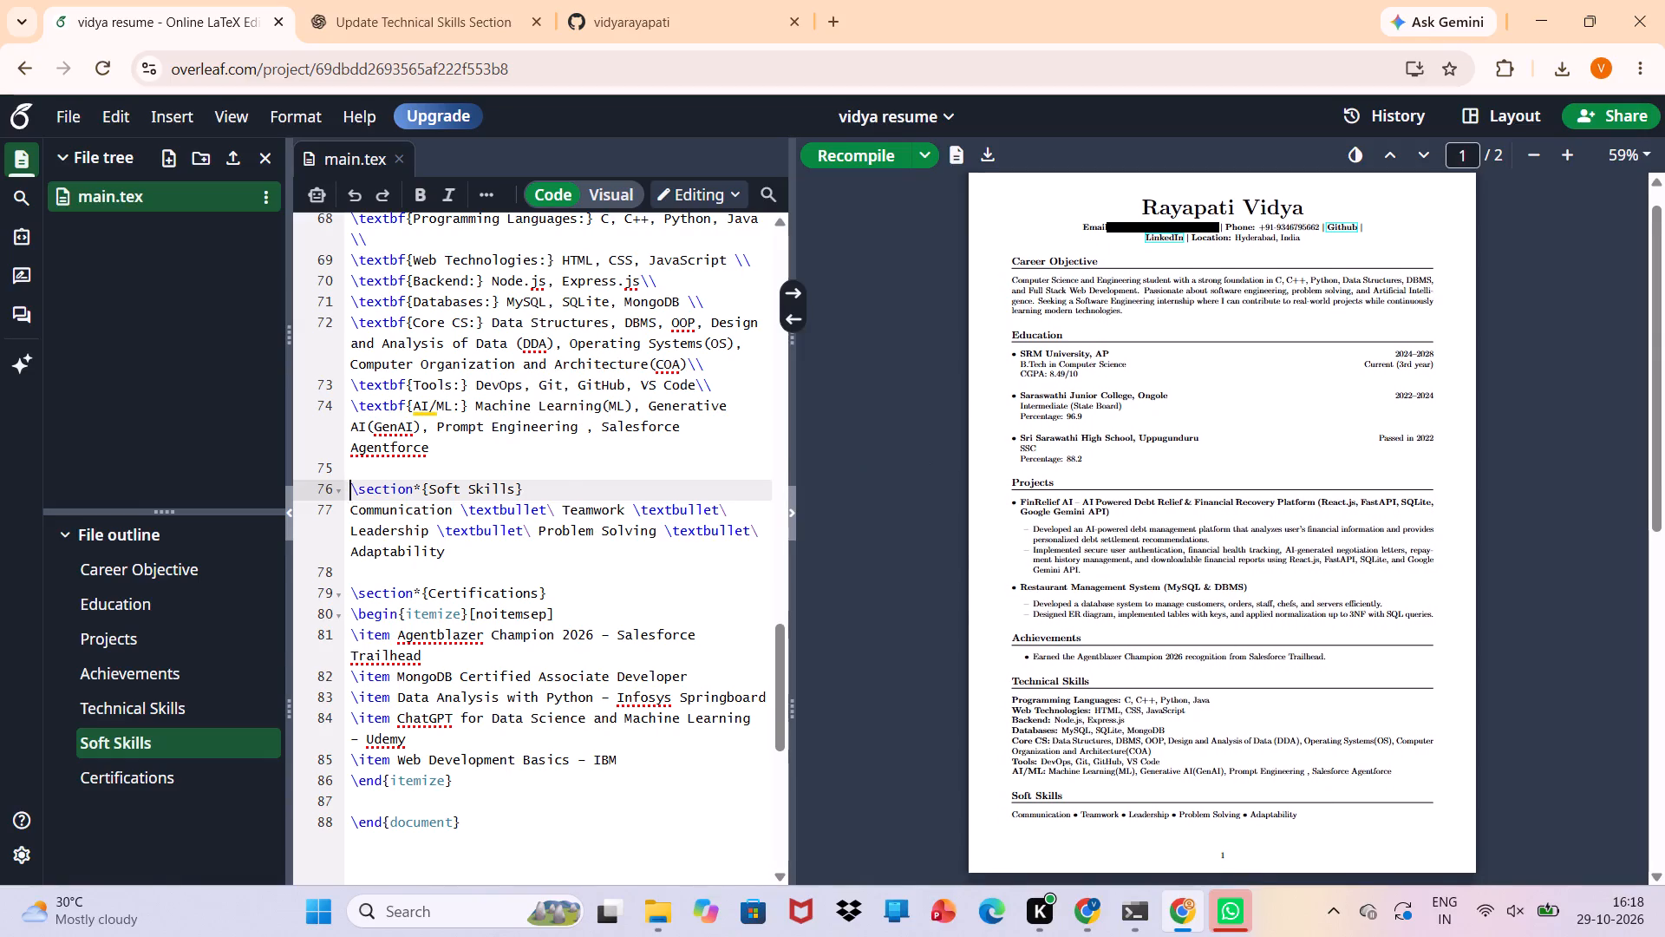
Review the LaTeX source from the contact header through Career Objective and Education to the start of Projects.
scroll(494, 449, "up", 15)
scroll(494, 449, "down", 2)
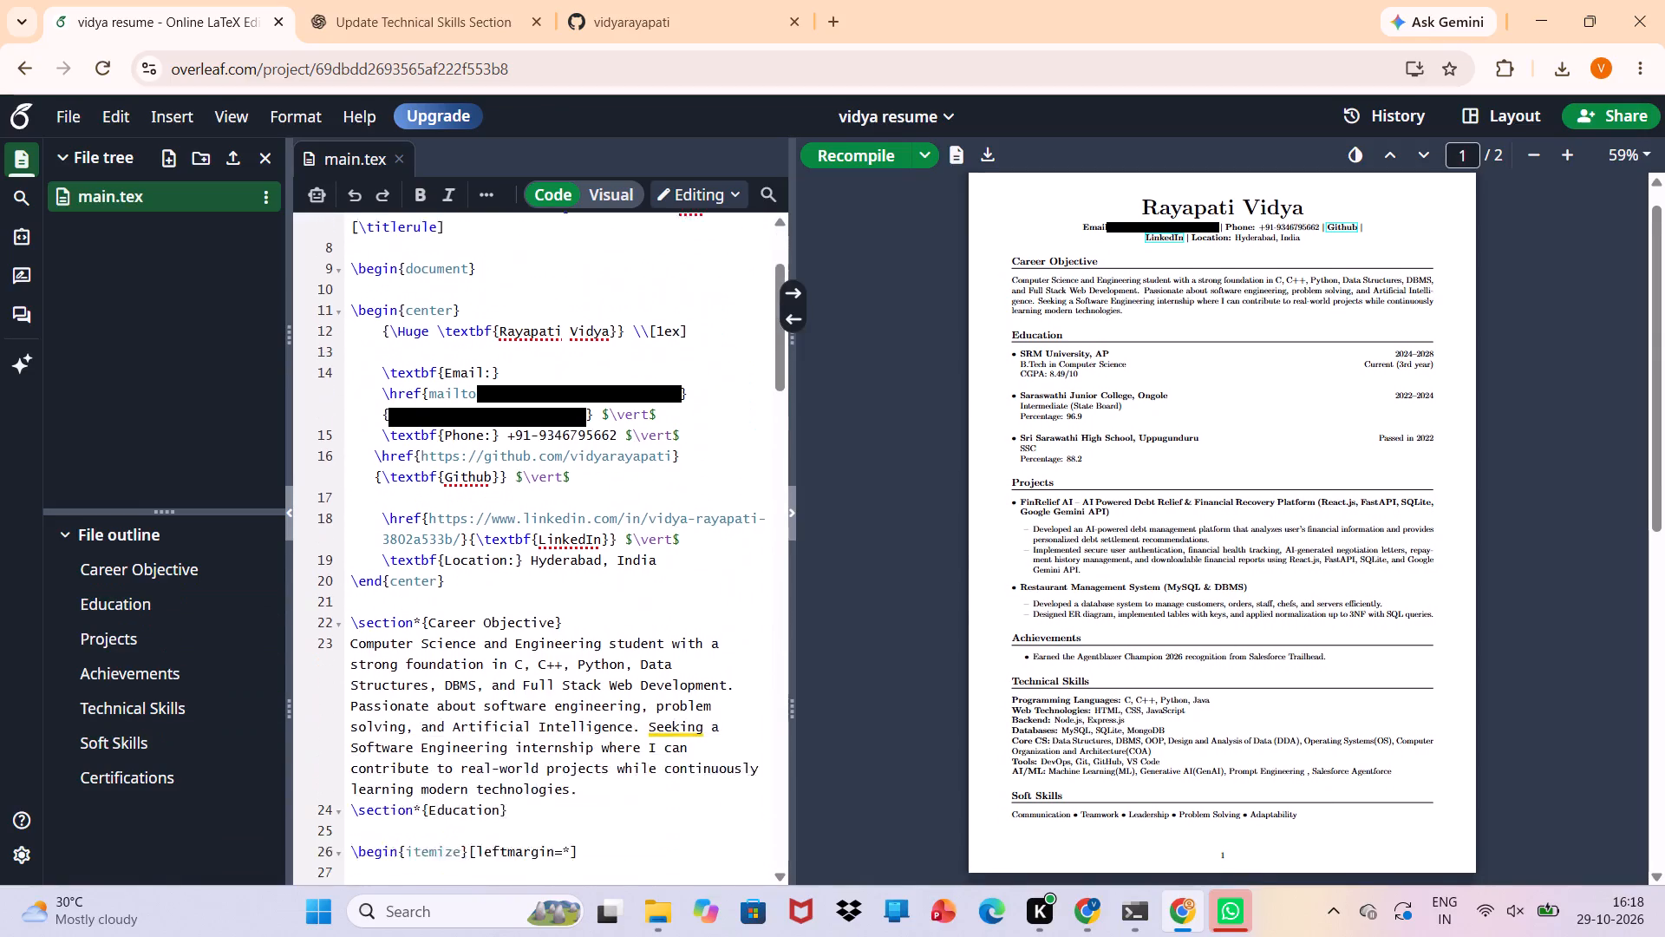
scroll(494, 449, "down", 4)
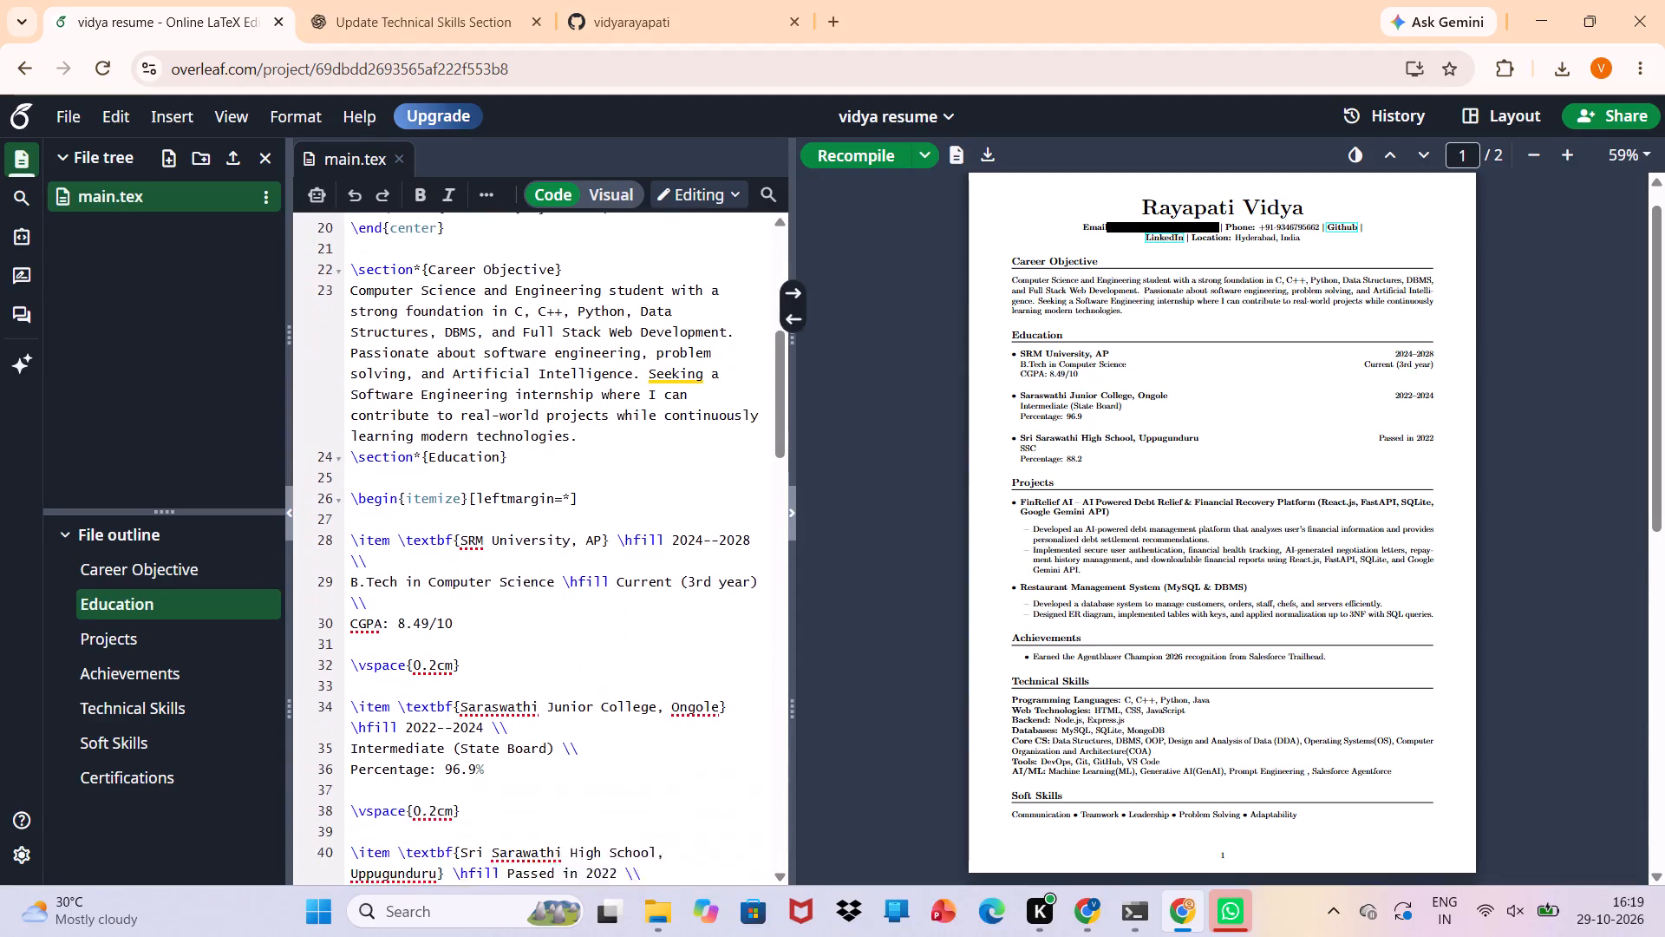
scroll(494, 449, "down", 2)
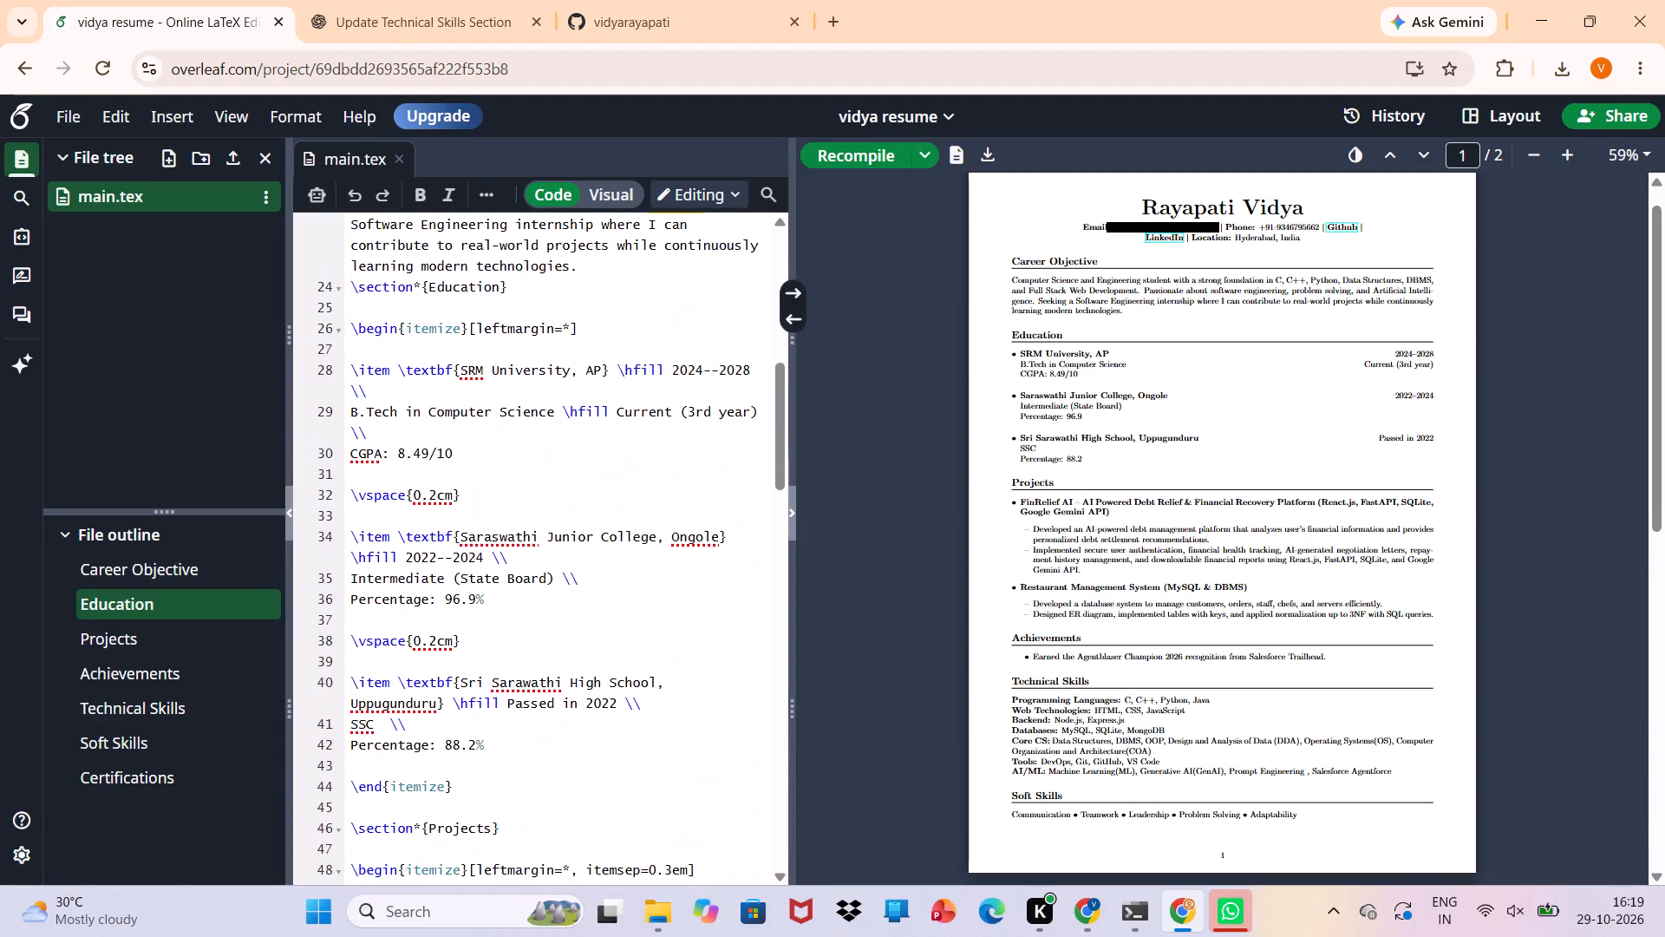
scroll(494, 449, "up", 1)
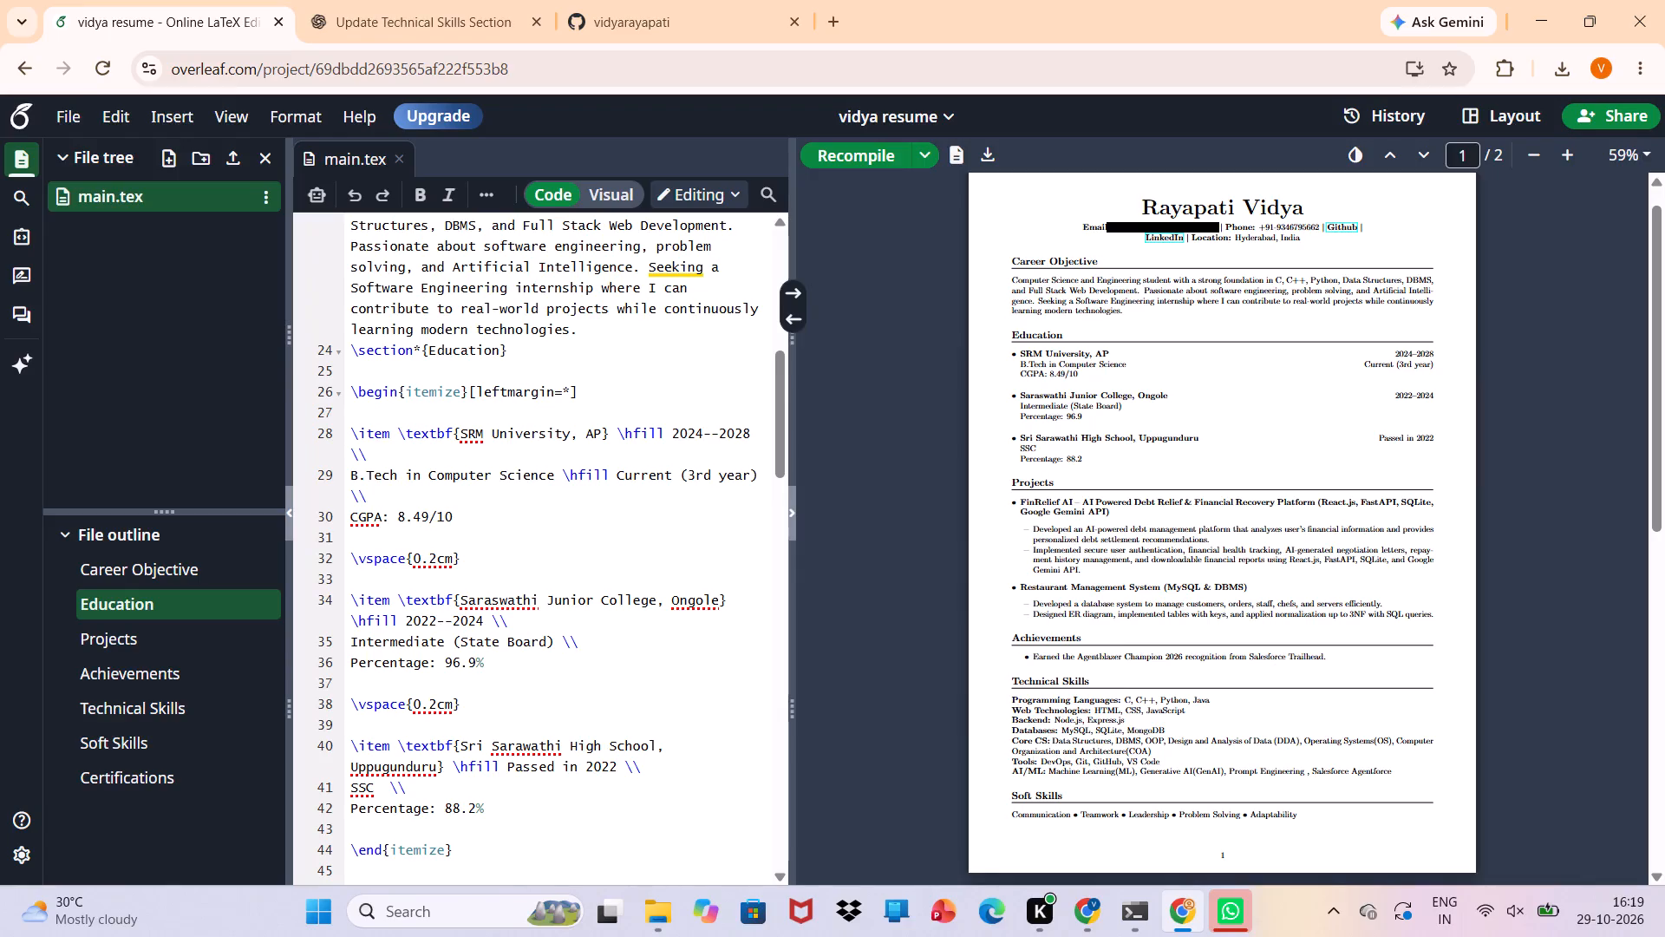
In the Education section, set both \vspace gaps between the entries to 0.1cm, recompiling the resume after each change.
left_click(434, 558)
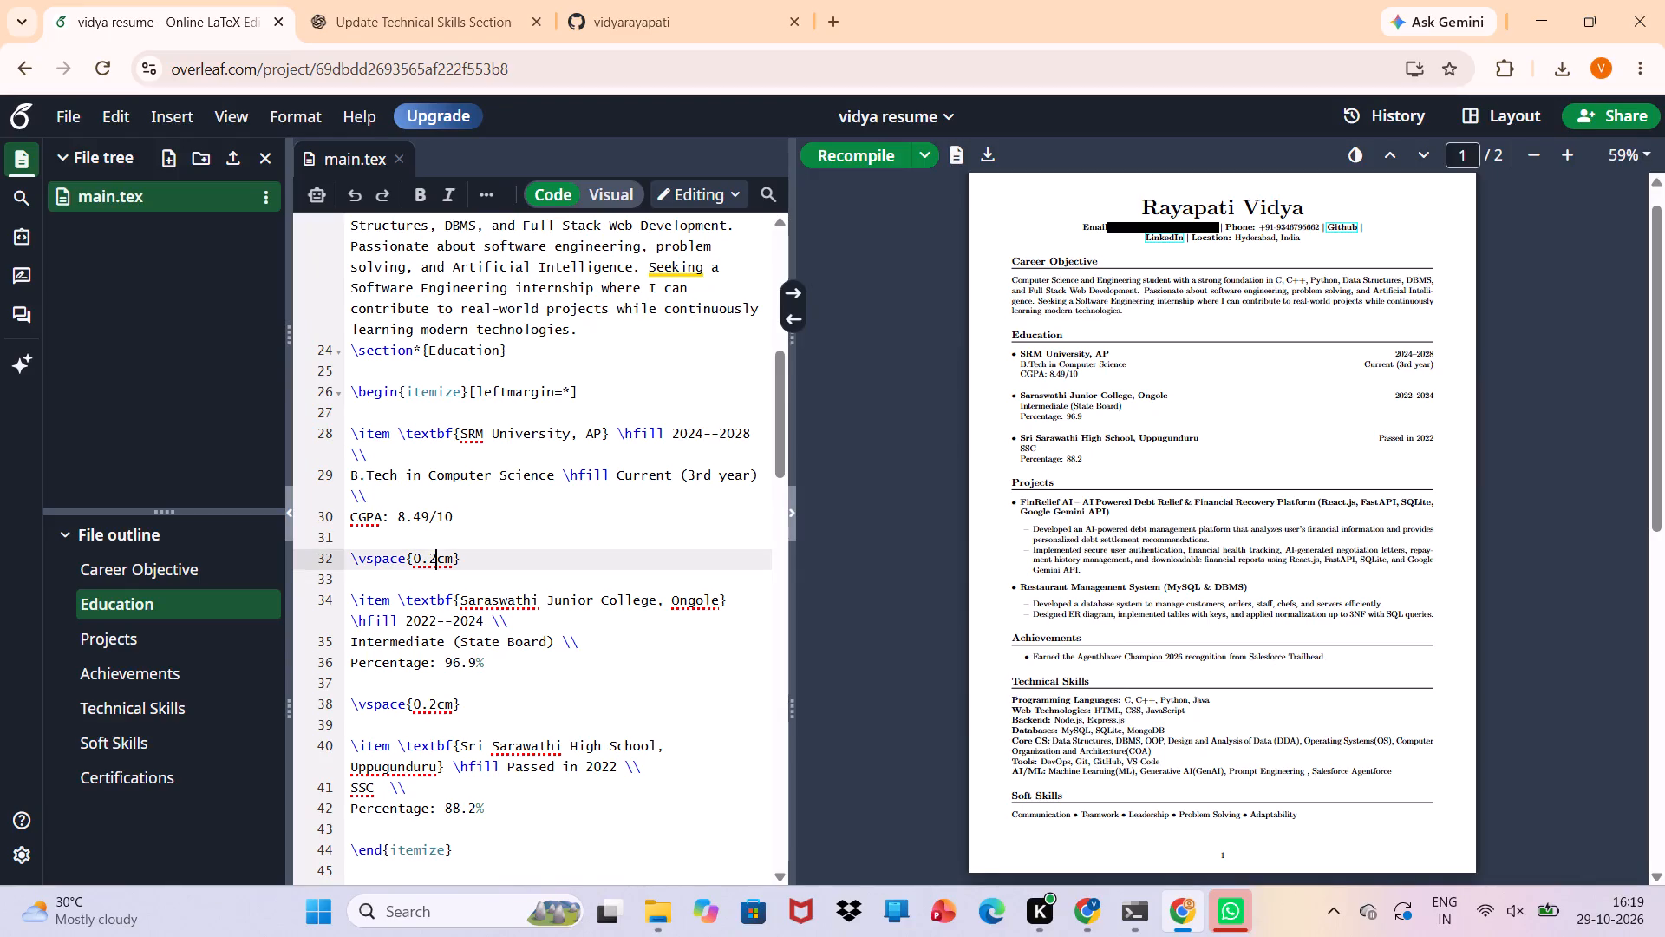
key("BackSpace")
key("1")
key("ctrl+s")
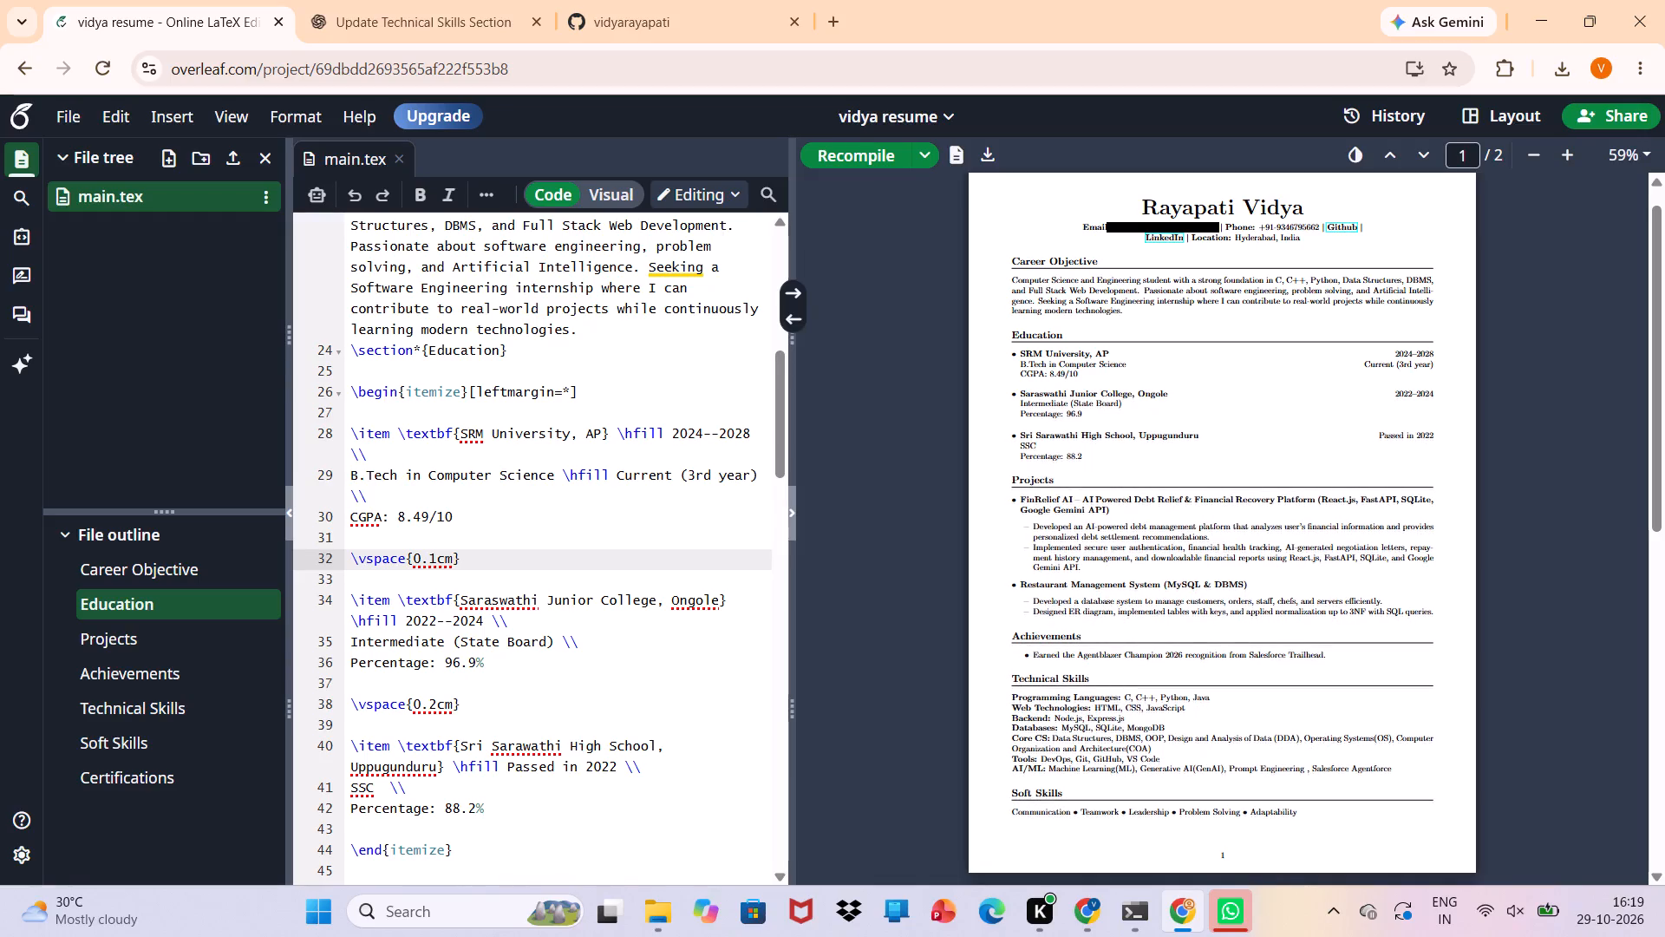
left_click(433, 700)
key("Right")
key("BackSpace")
key("1")
key("ctrl+s")
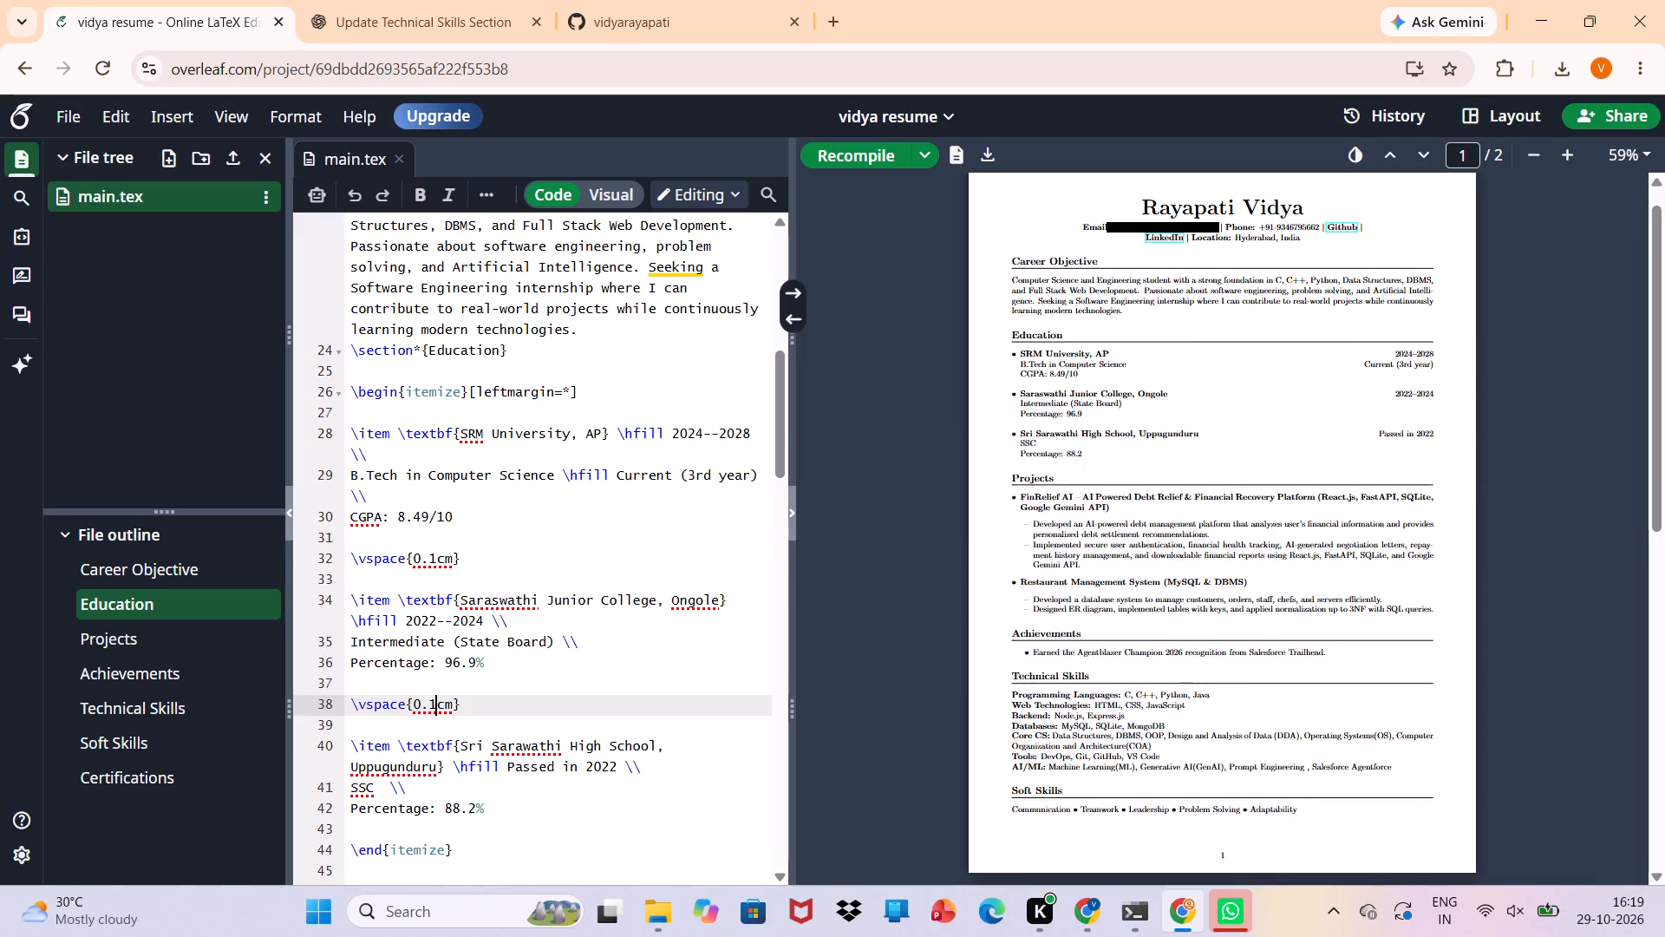
scroll(1094, 769, "down", 1)
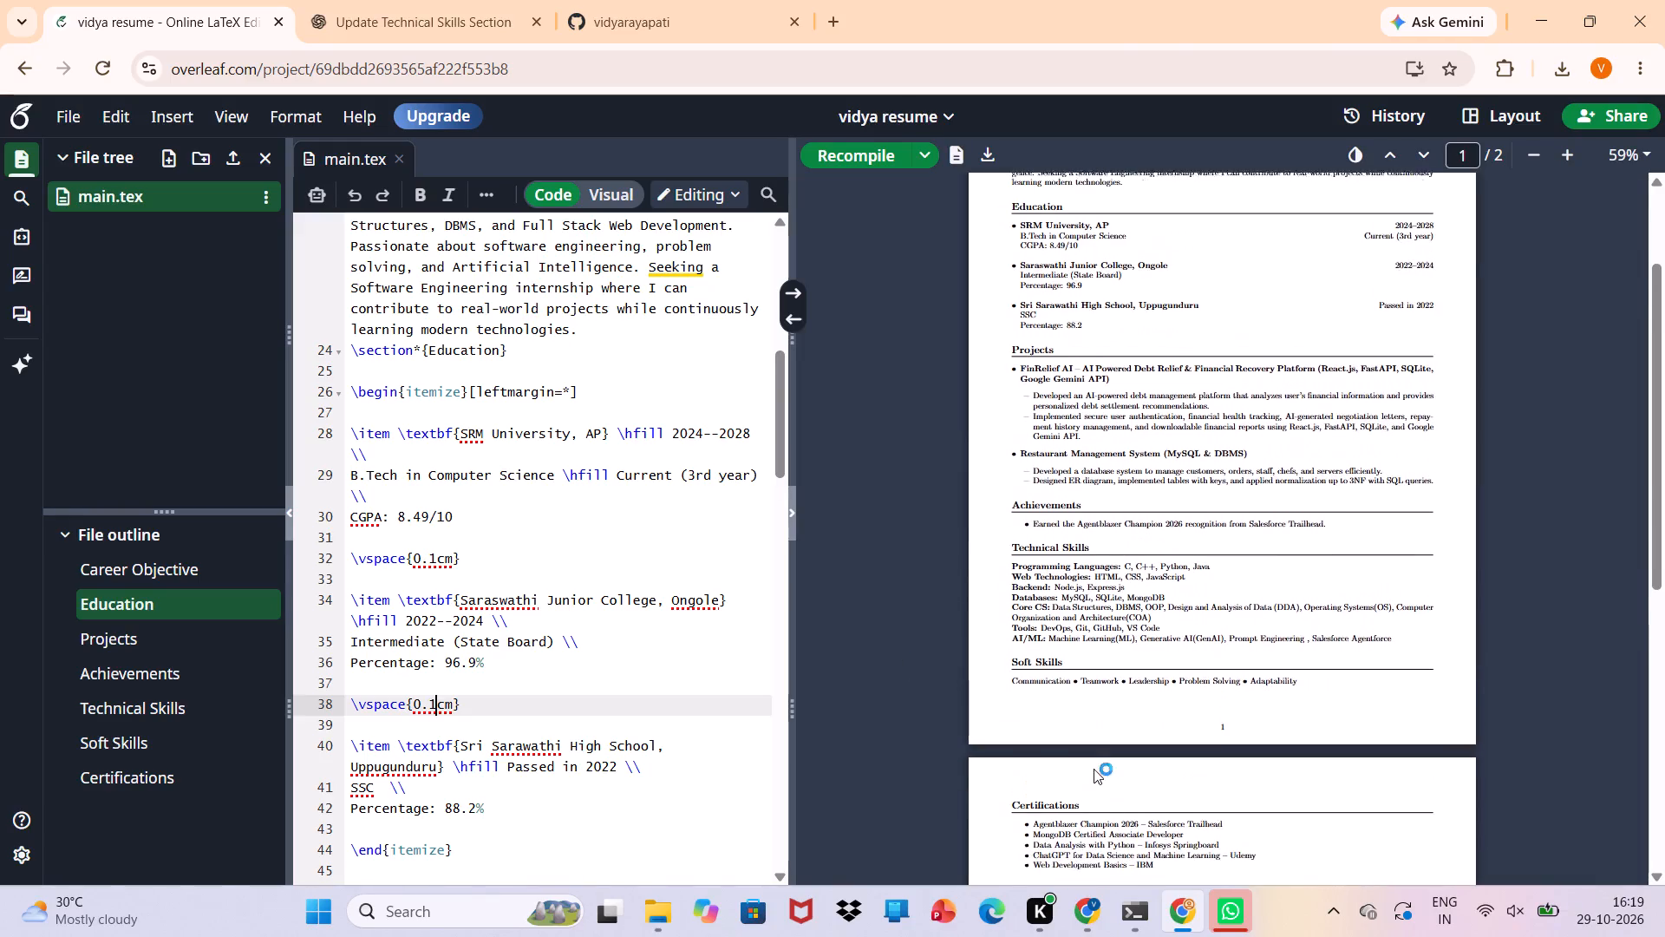
scroll(1094, 769, "down", 3)
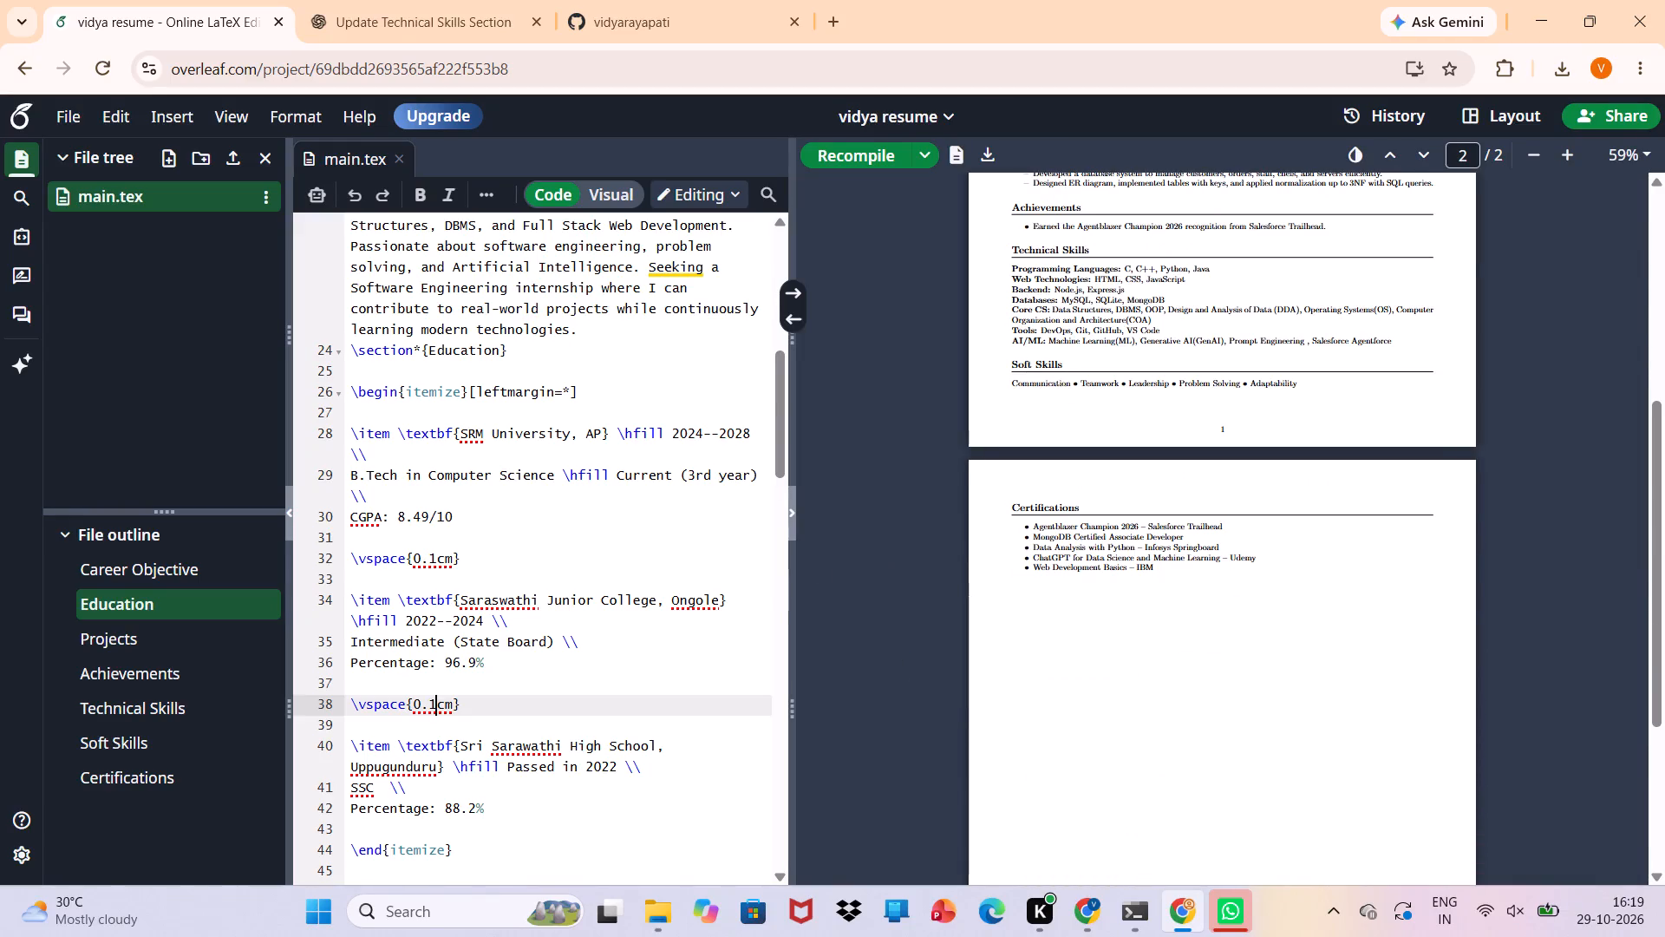
scroll(700, 653, "down", 3)
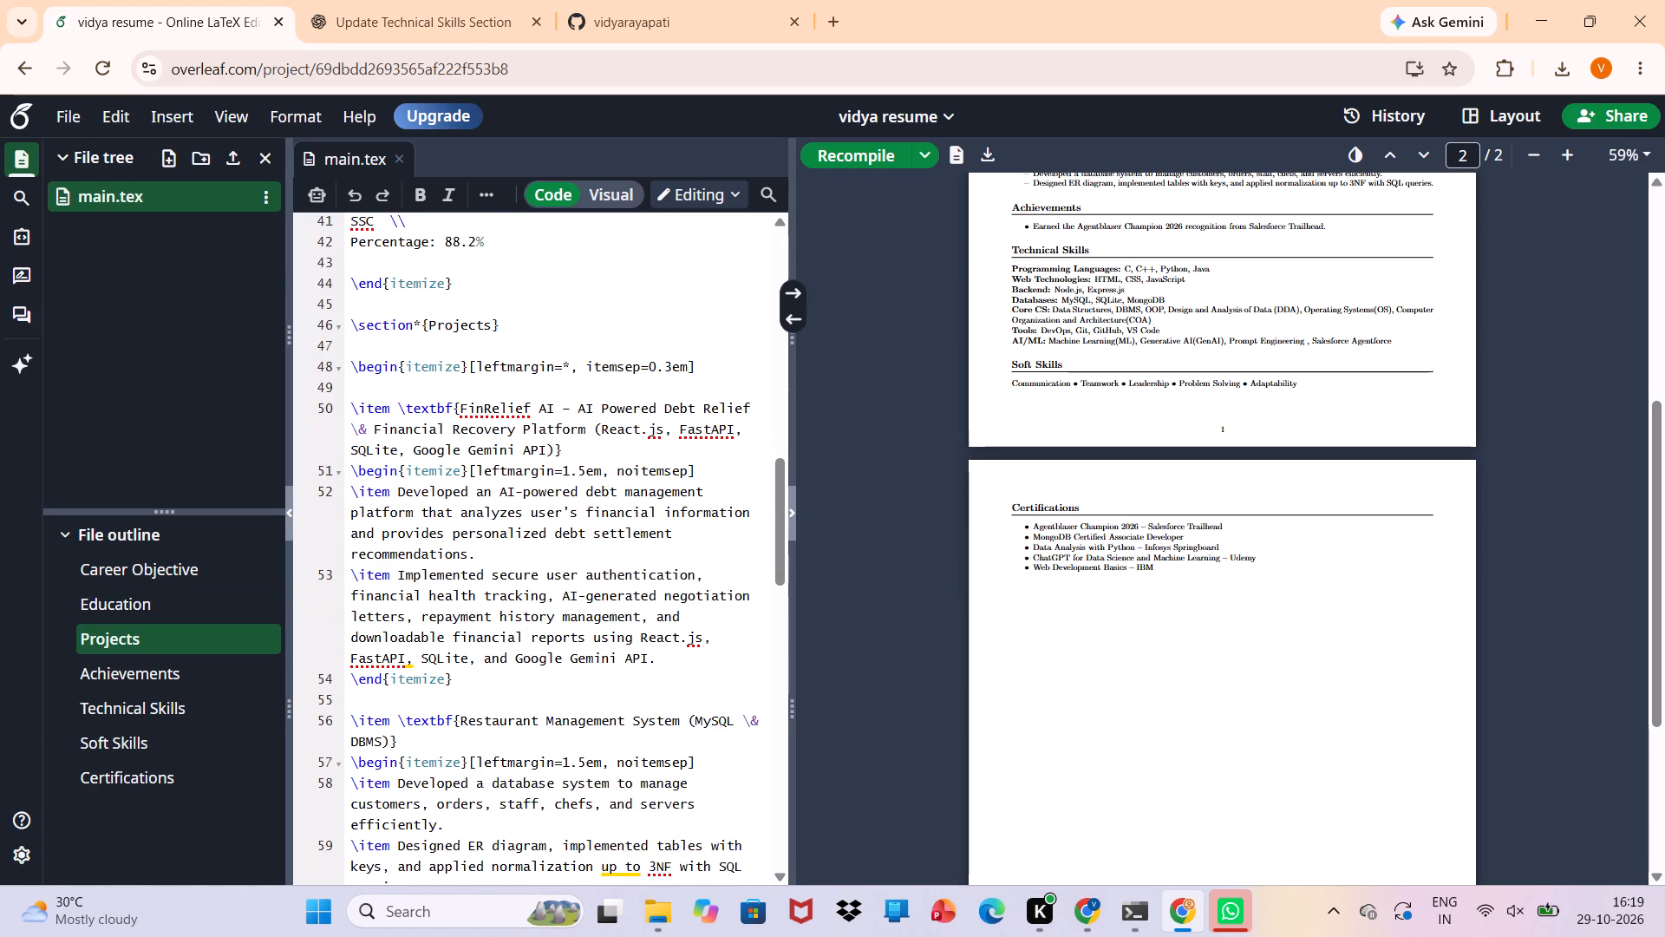
scroll(700, 653, "down", 13)
scroll(700, 653, "up", 2)
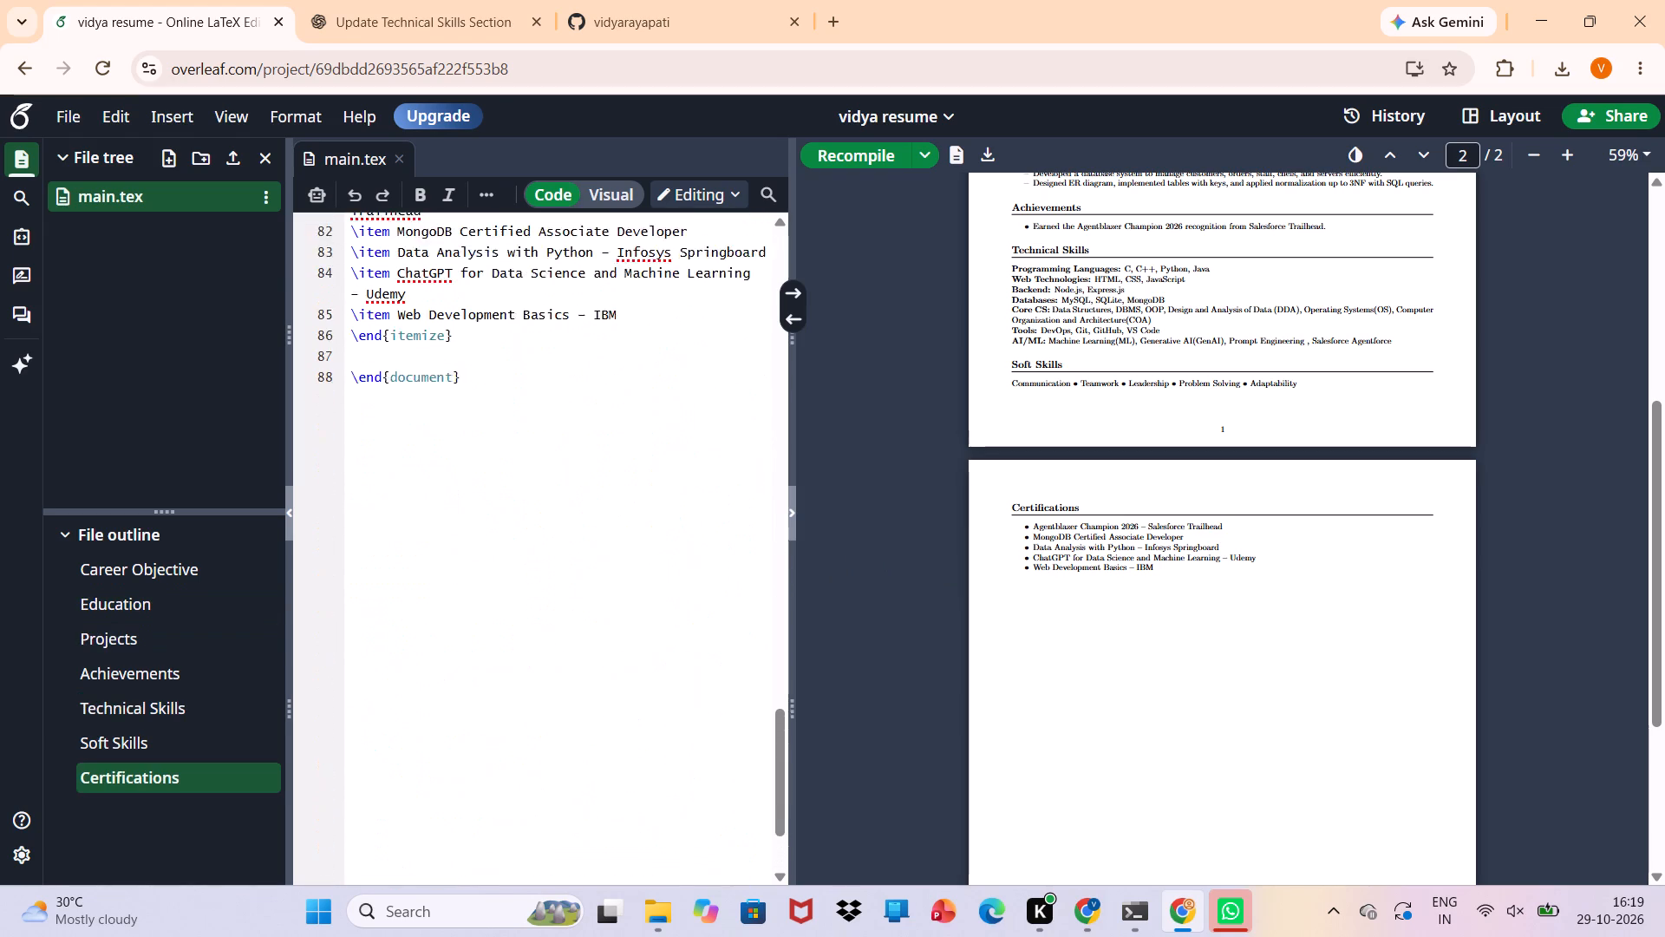
scroll(700, 653, "up", 2)
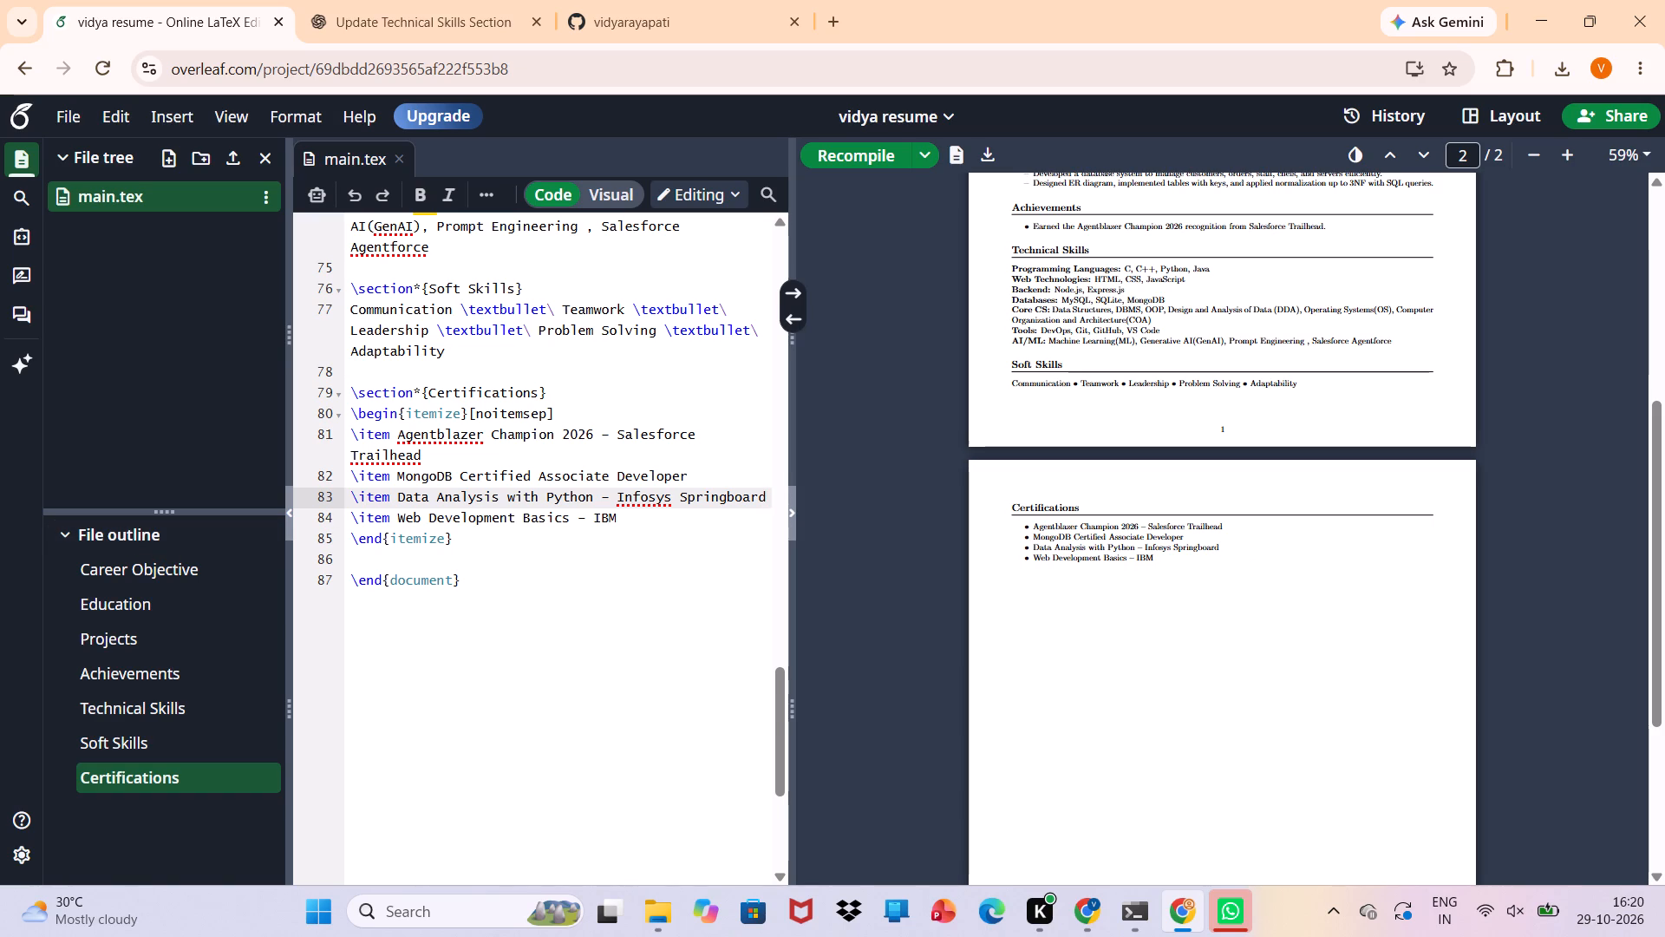
Delete the "Data Analysis with Python – Infosys Springboard" entry and its leftover line from Certifications, and recompile.
left_click_drag(765, 495, 744, 495)
left_click_drag(744, 495, 348, 501)
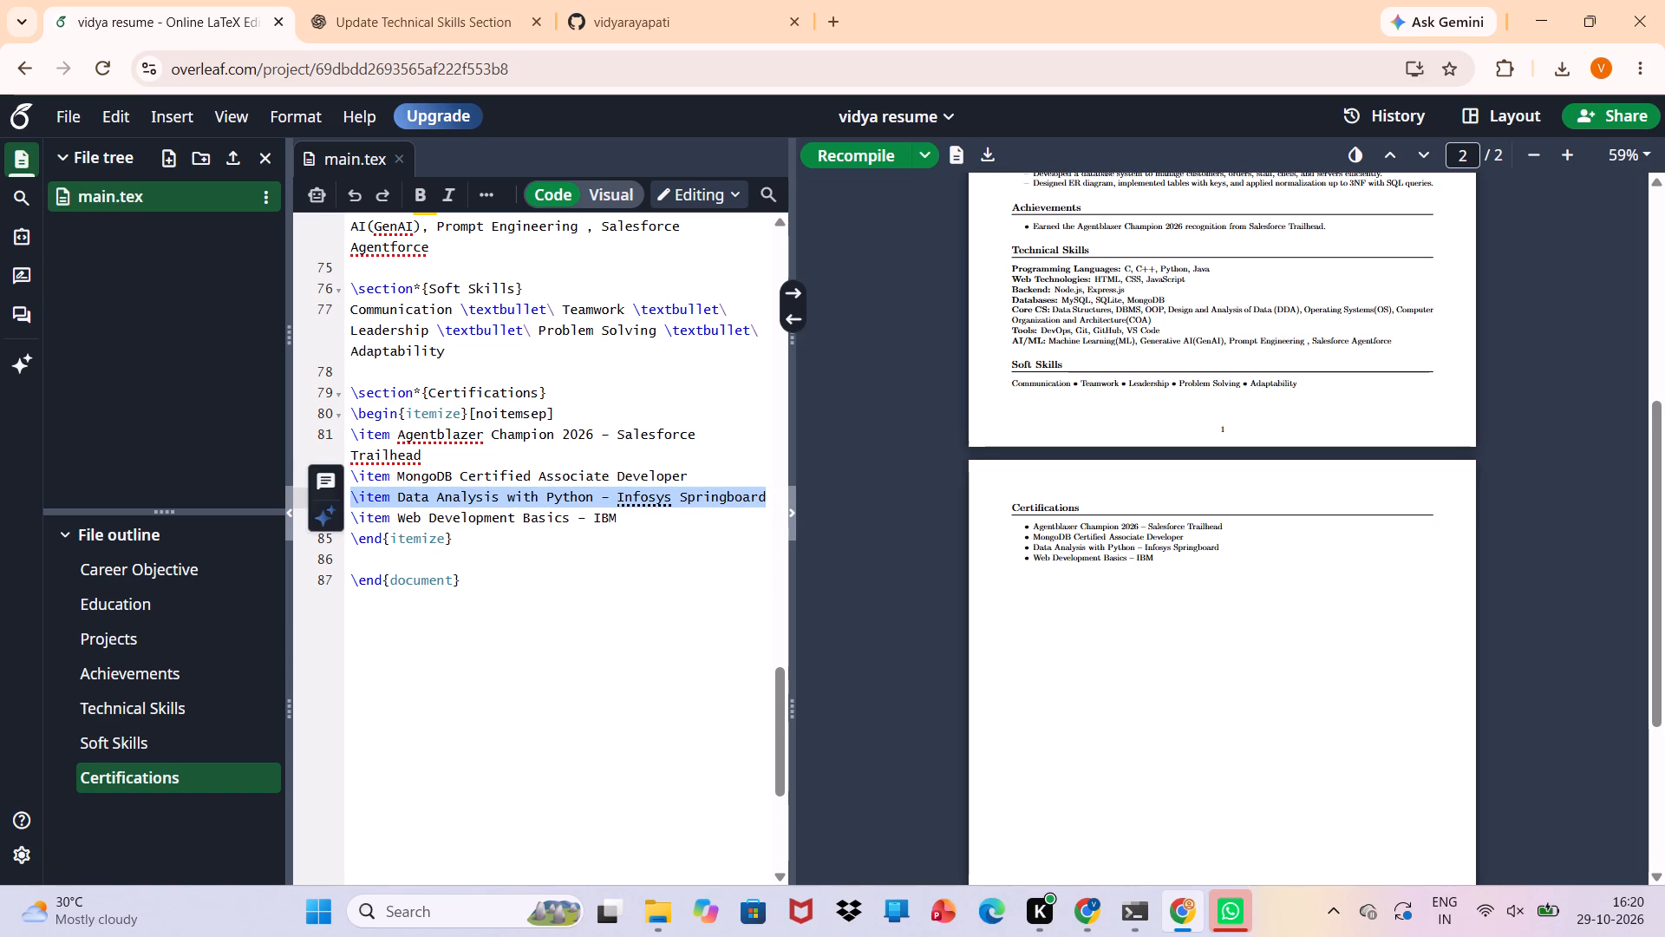
key("Delete")
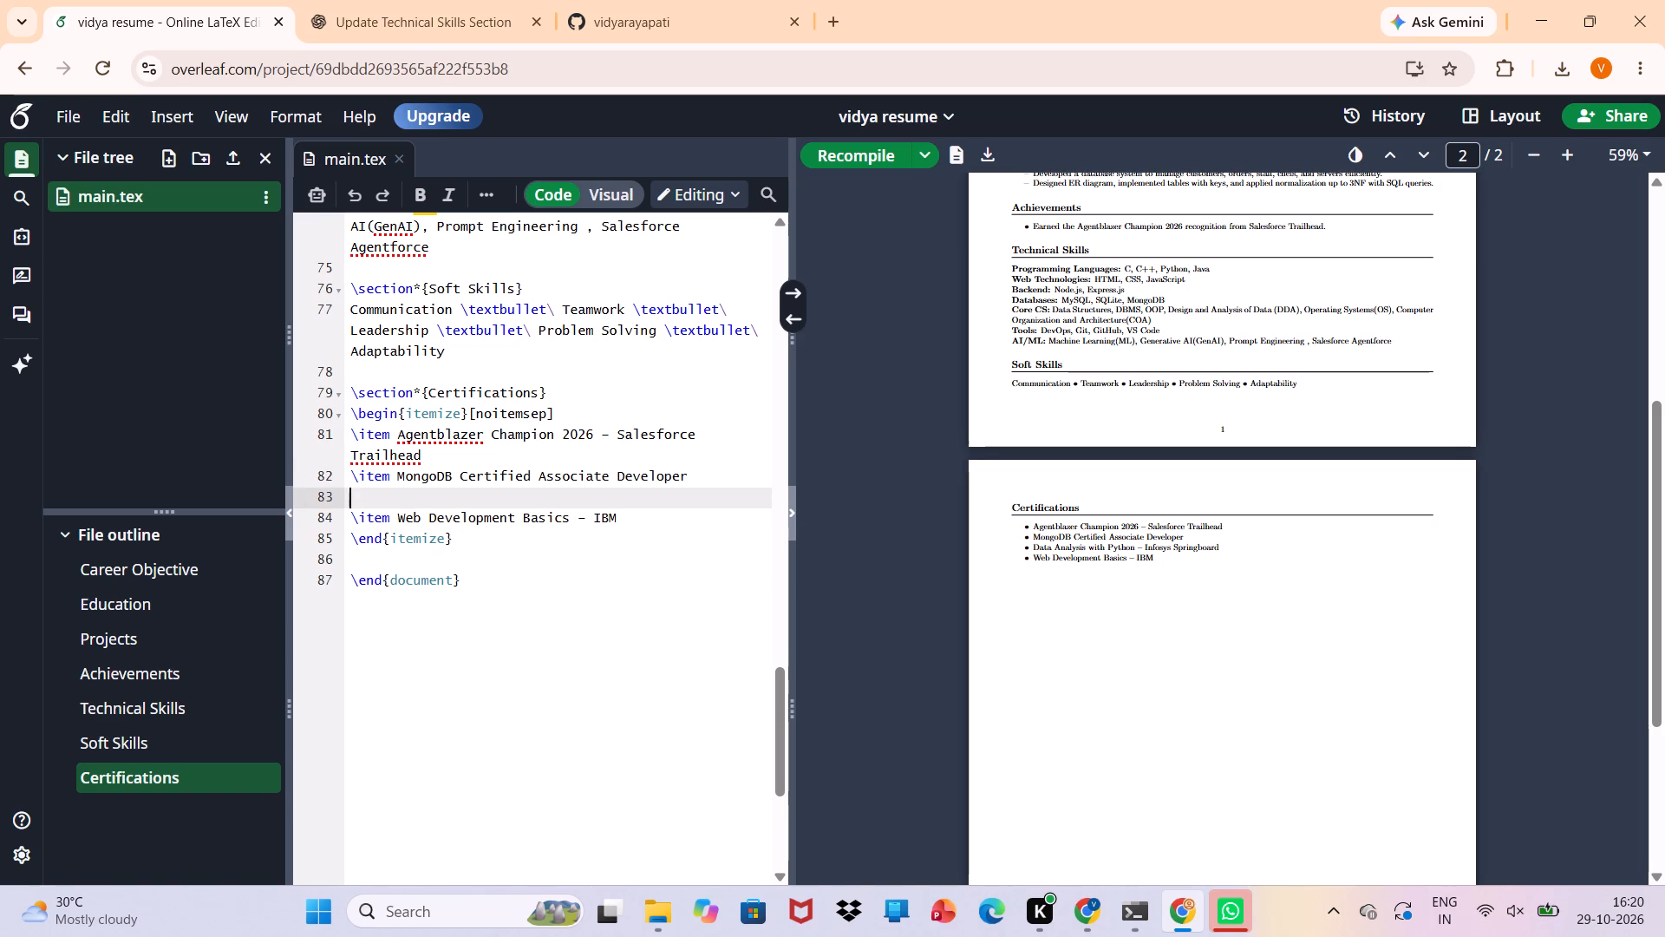
key("BackSpace")
key("ctrl+s")
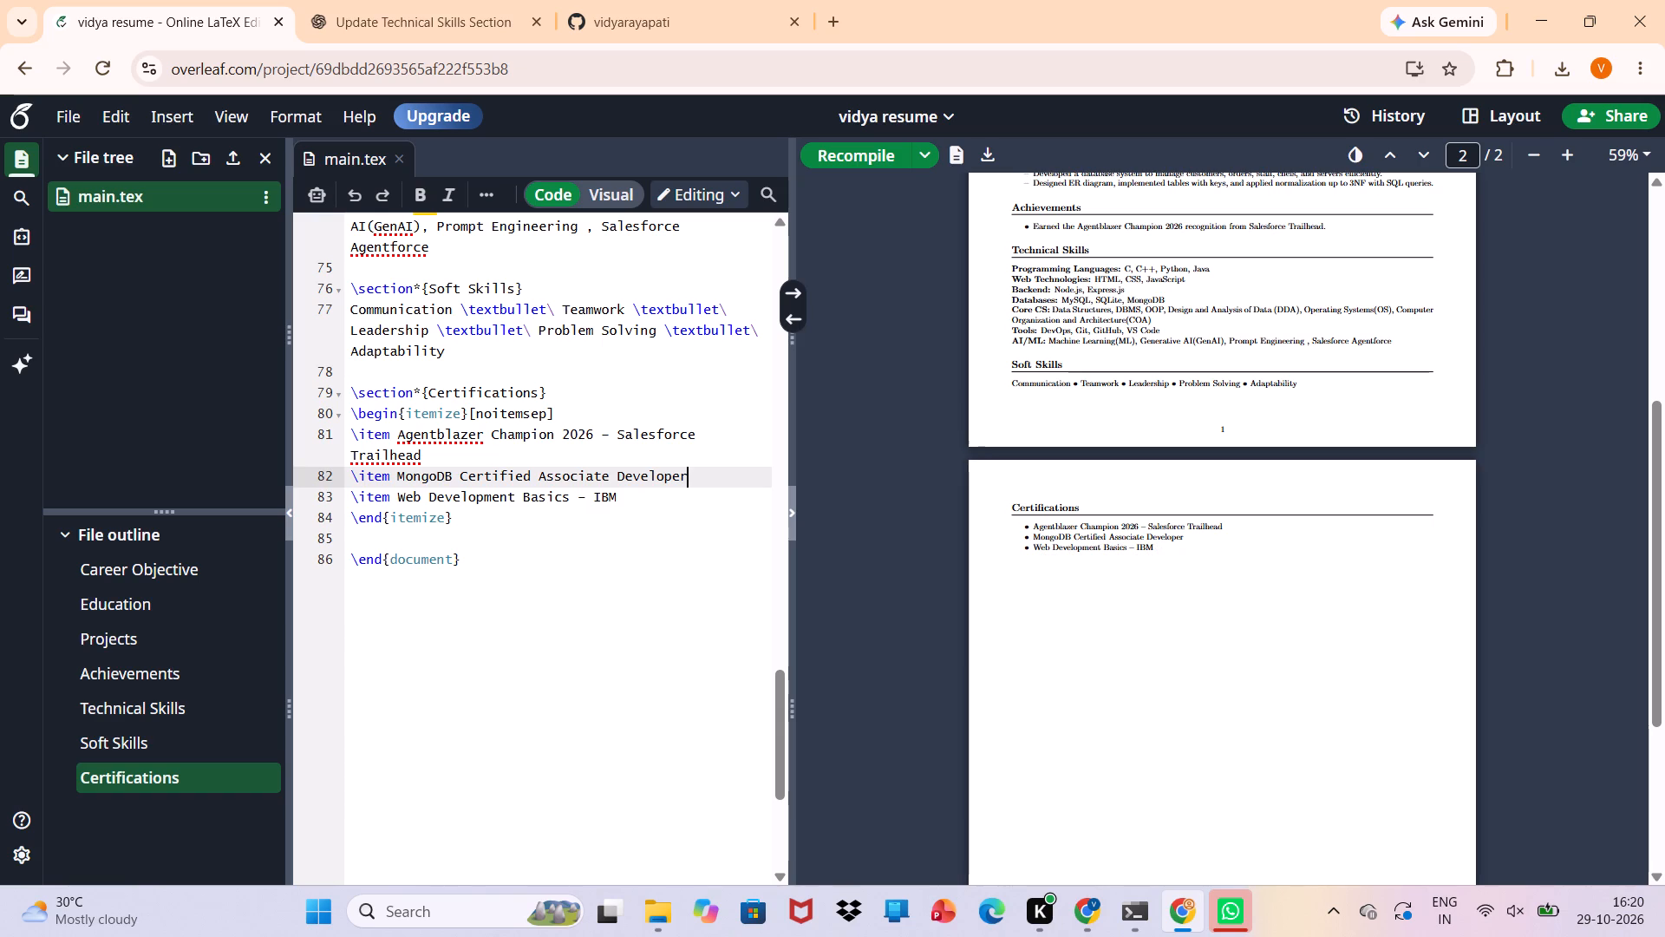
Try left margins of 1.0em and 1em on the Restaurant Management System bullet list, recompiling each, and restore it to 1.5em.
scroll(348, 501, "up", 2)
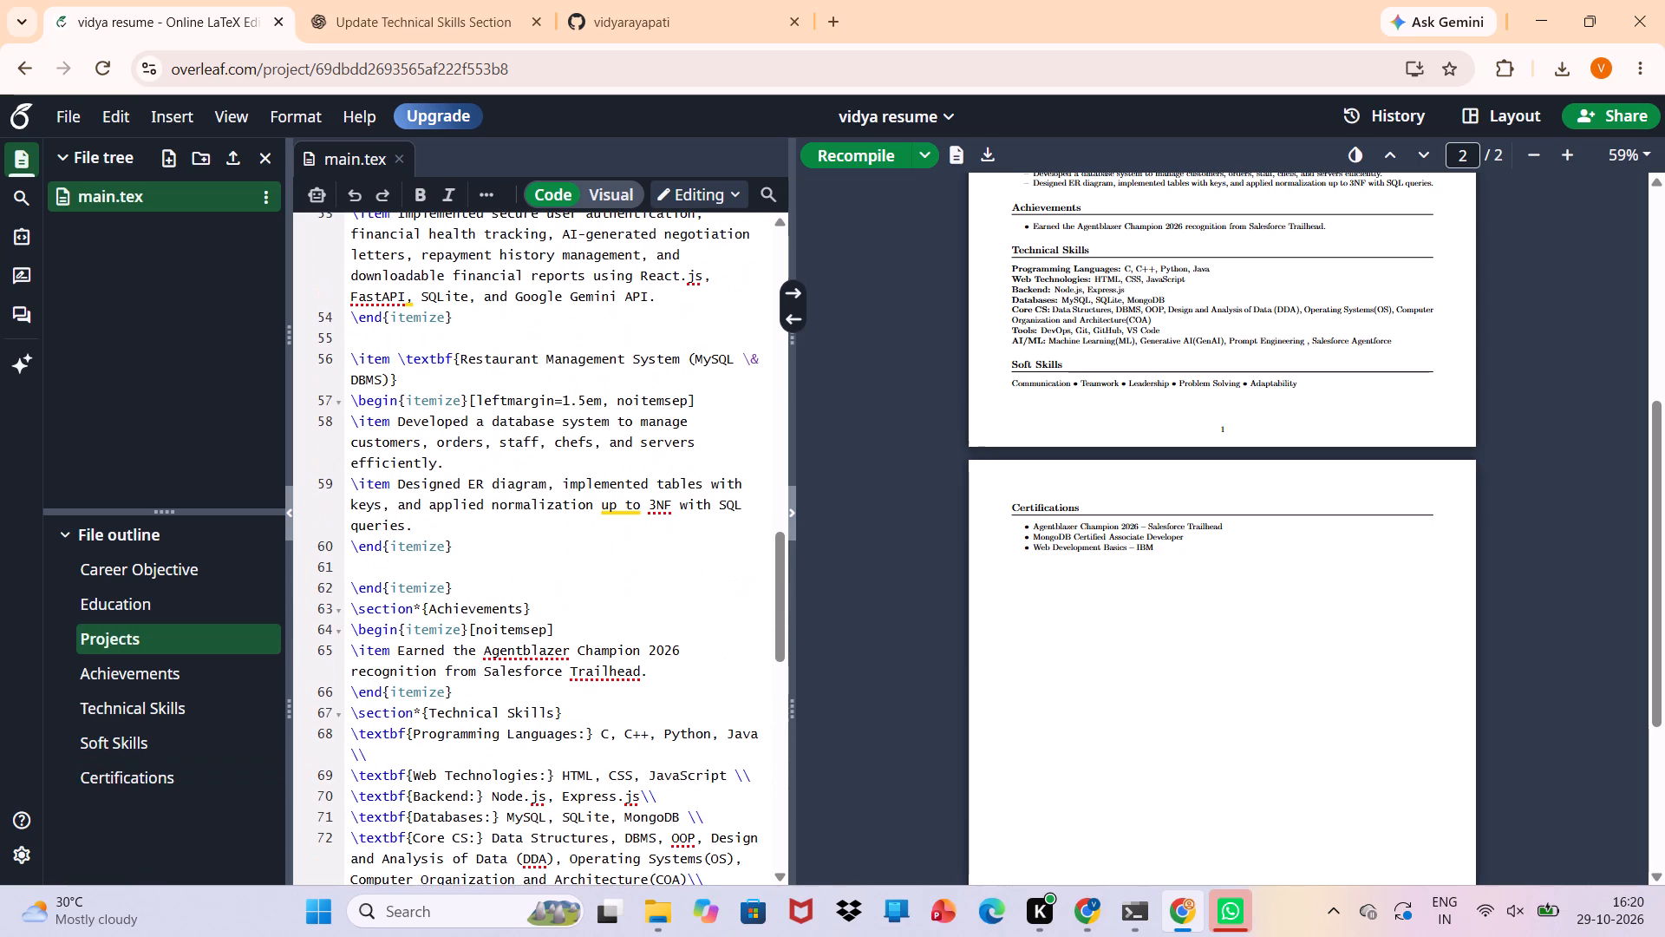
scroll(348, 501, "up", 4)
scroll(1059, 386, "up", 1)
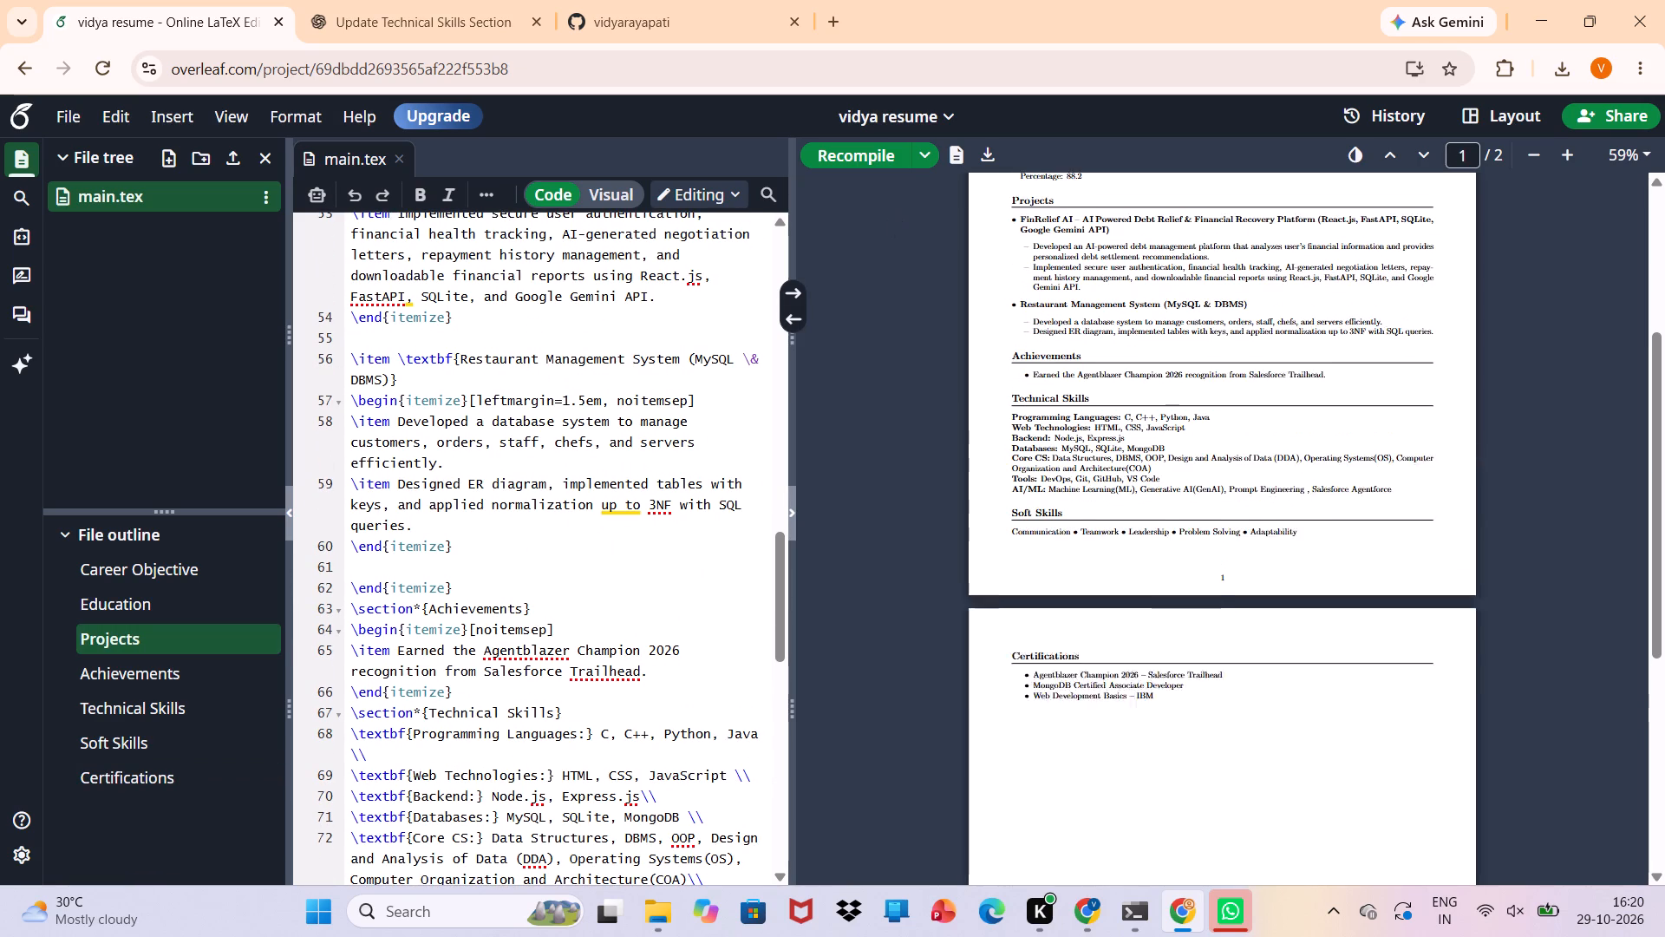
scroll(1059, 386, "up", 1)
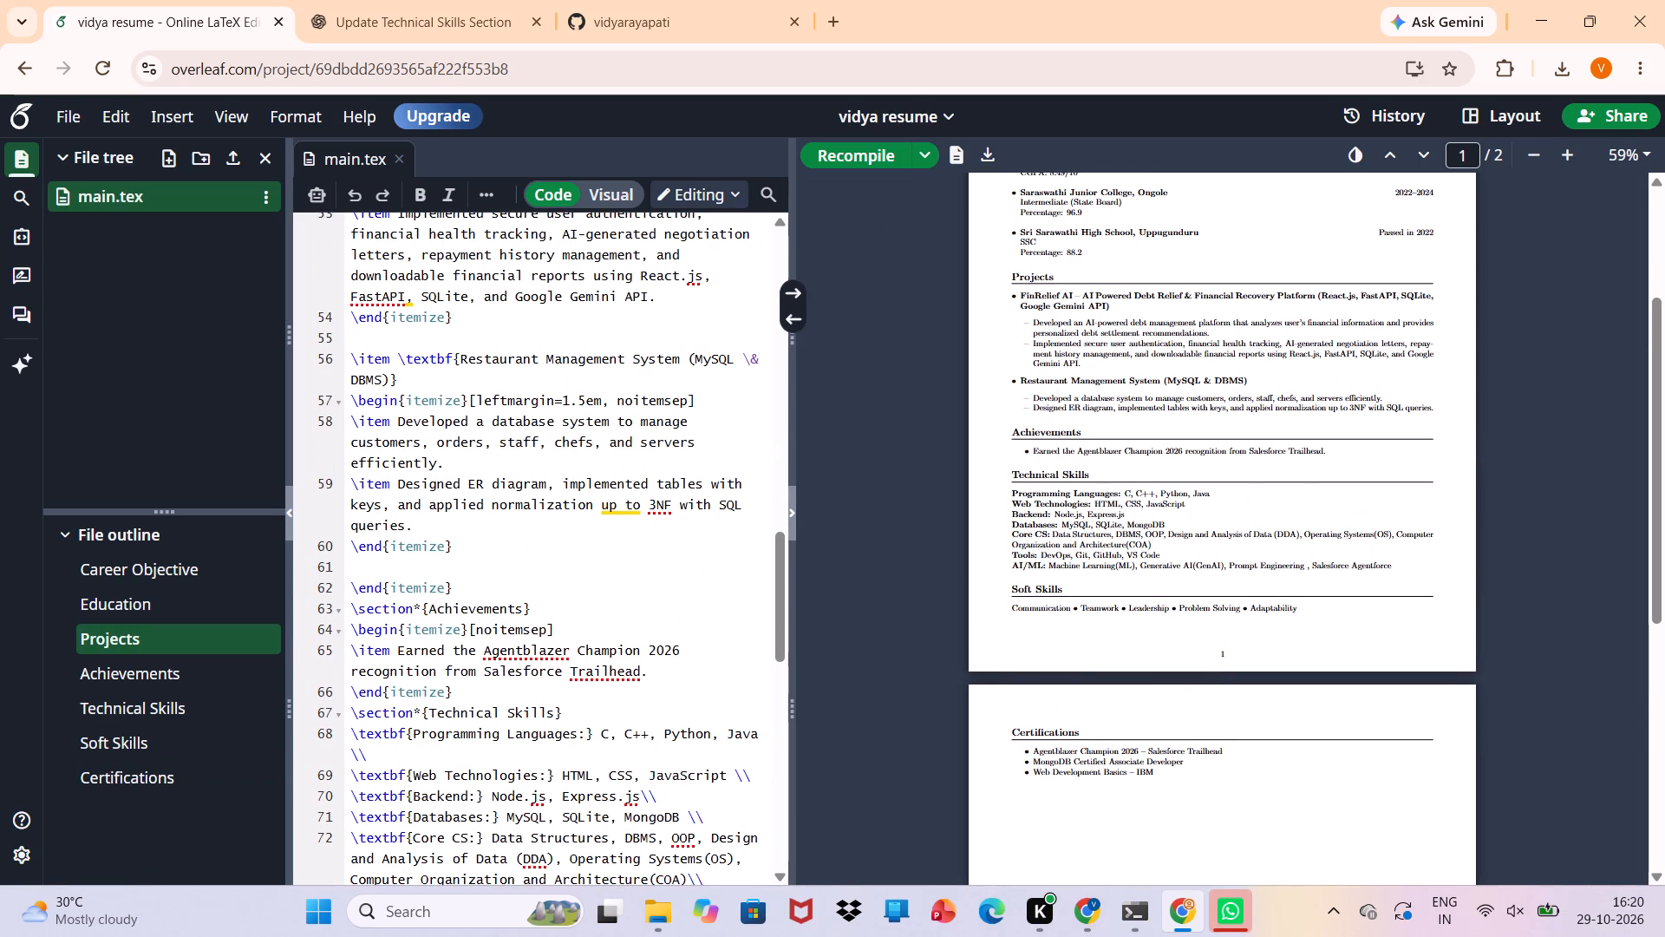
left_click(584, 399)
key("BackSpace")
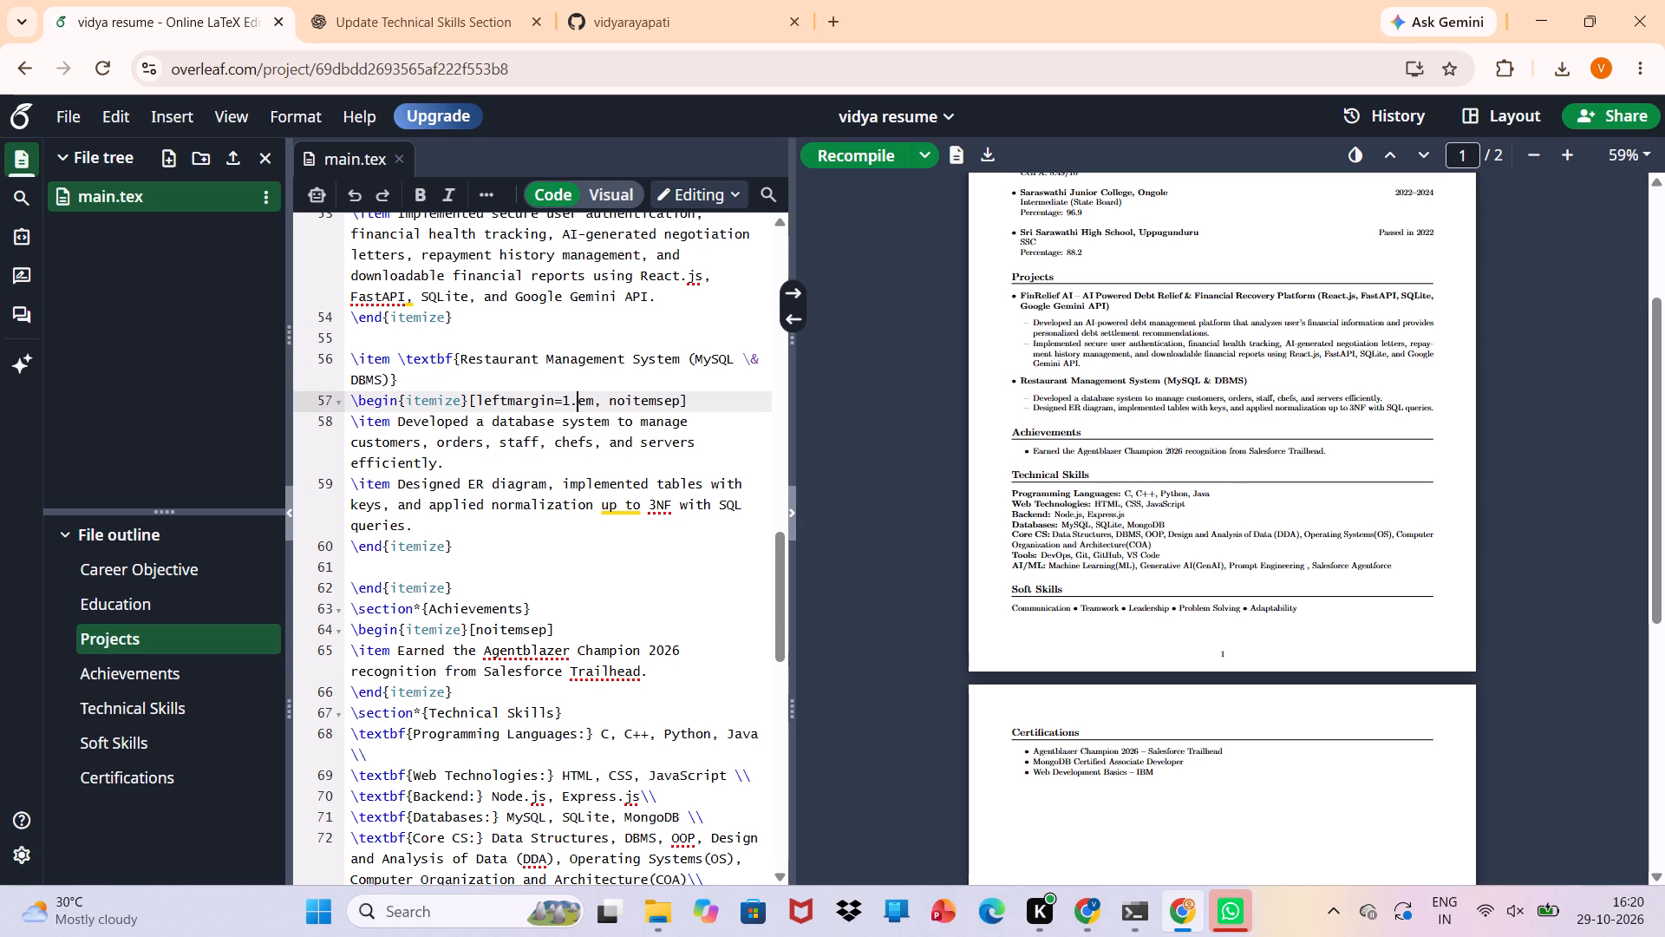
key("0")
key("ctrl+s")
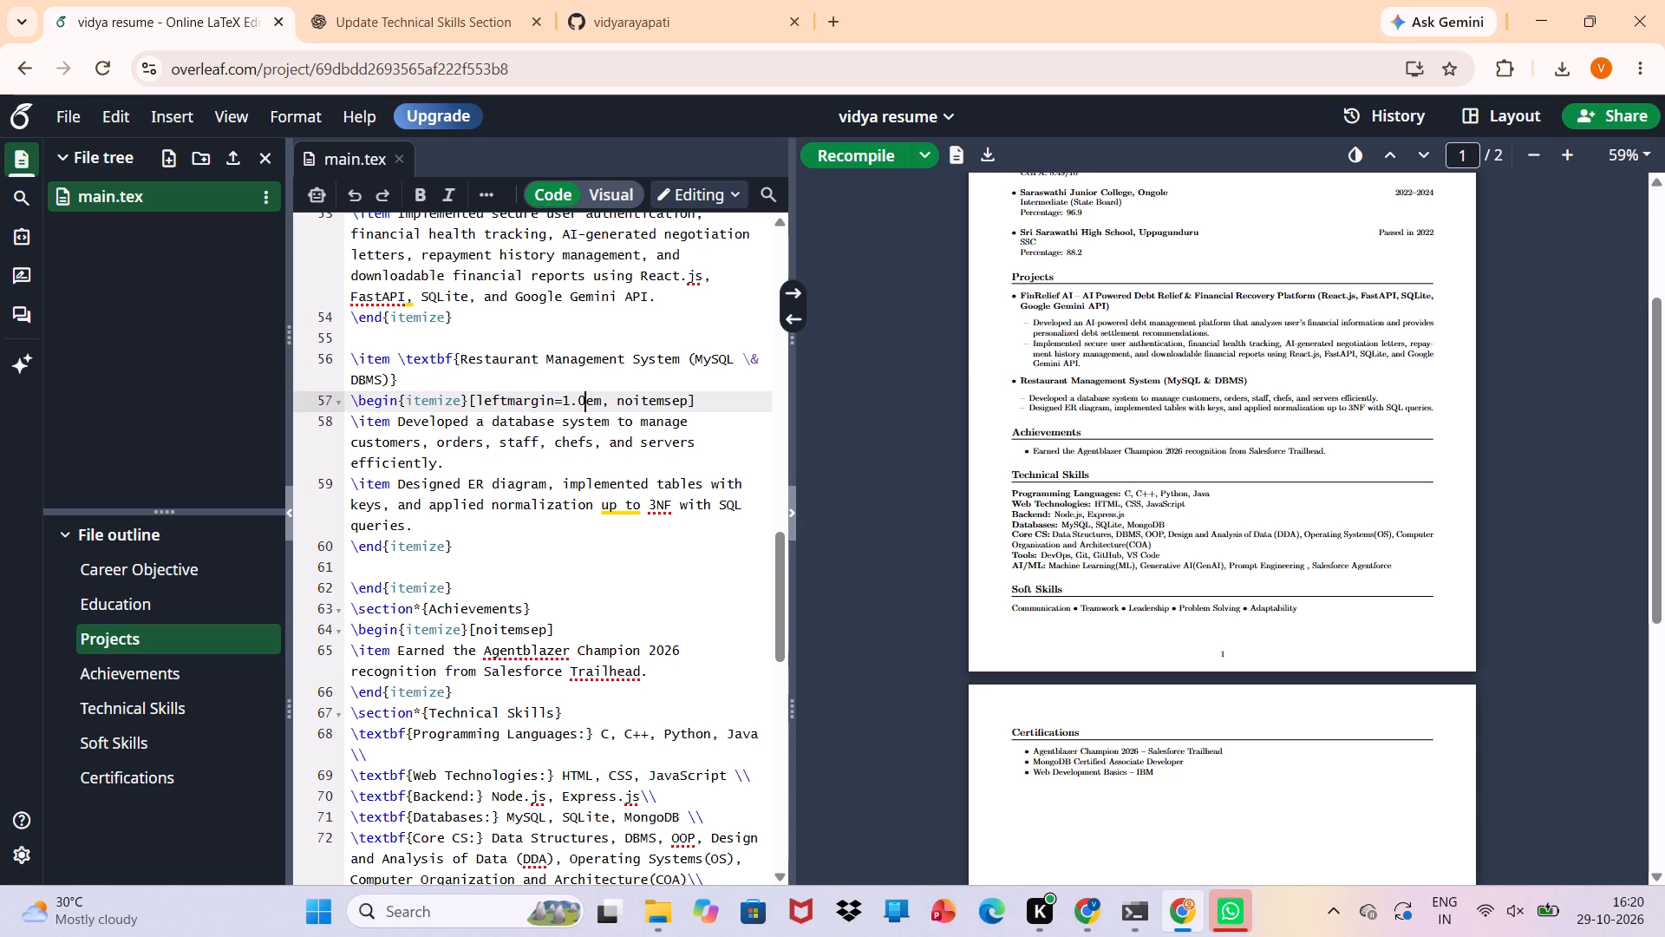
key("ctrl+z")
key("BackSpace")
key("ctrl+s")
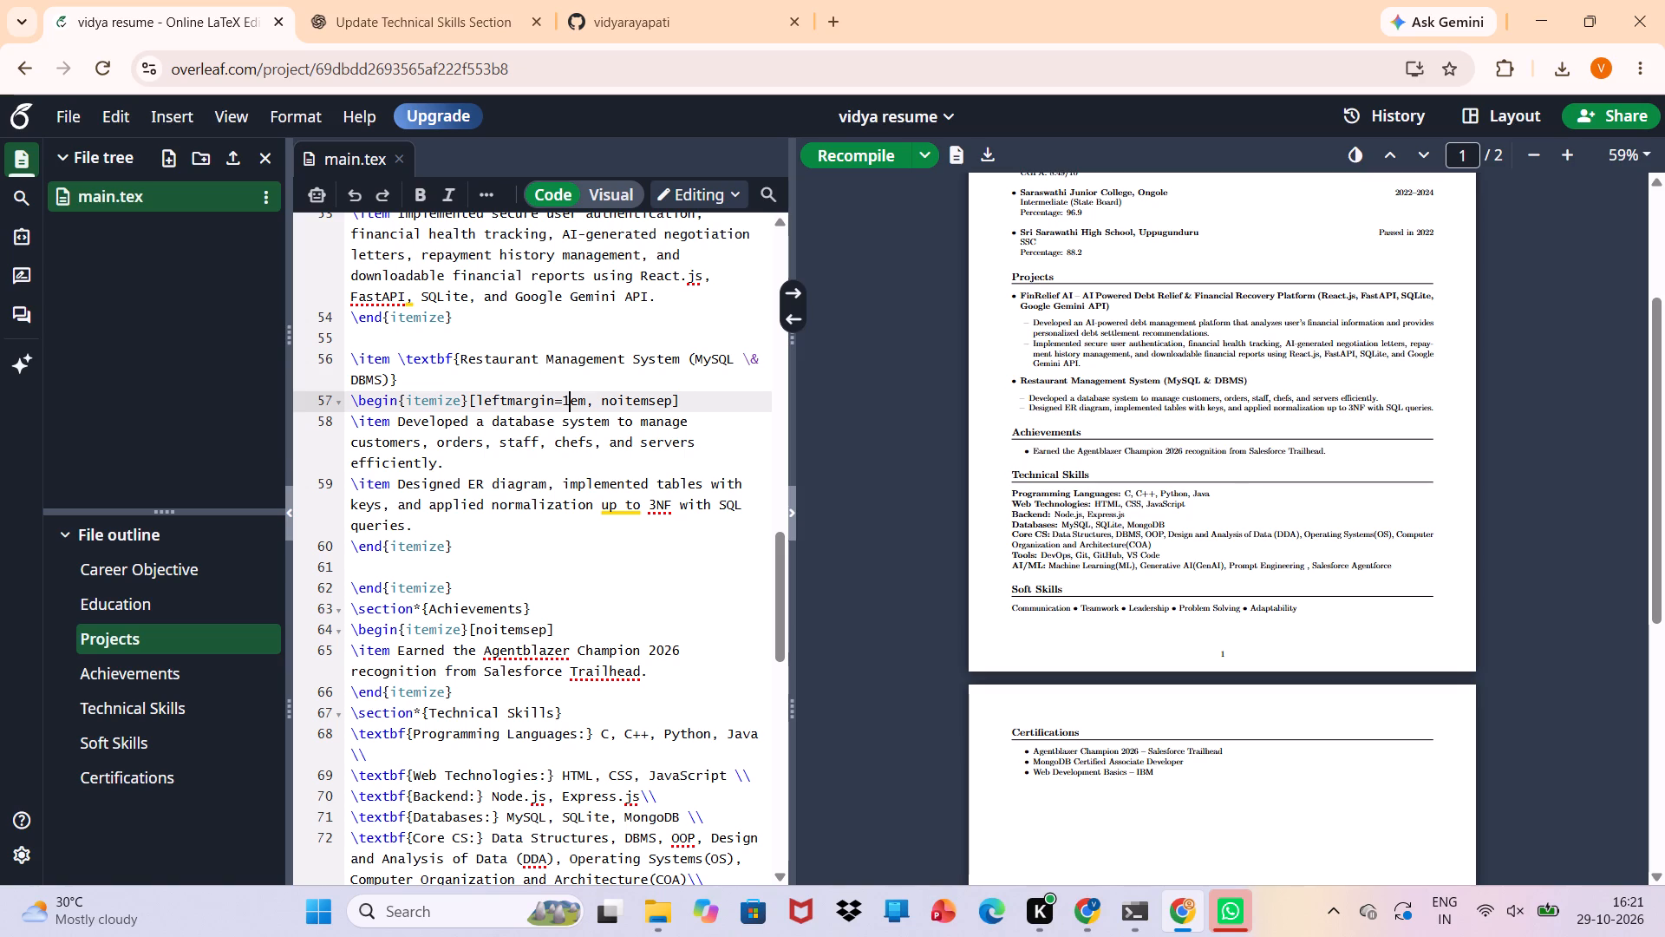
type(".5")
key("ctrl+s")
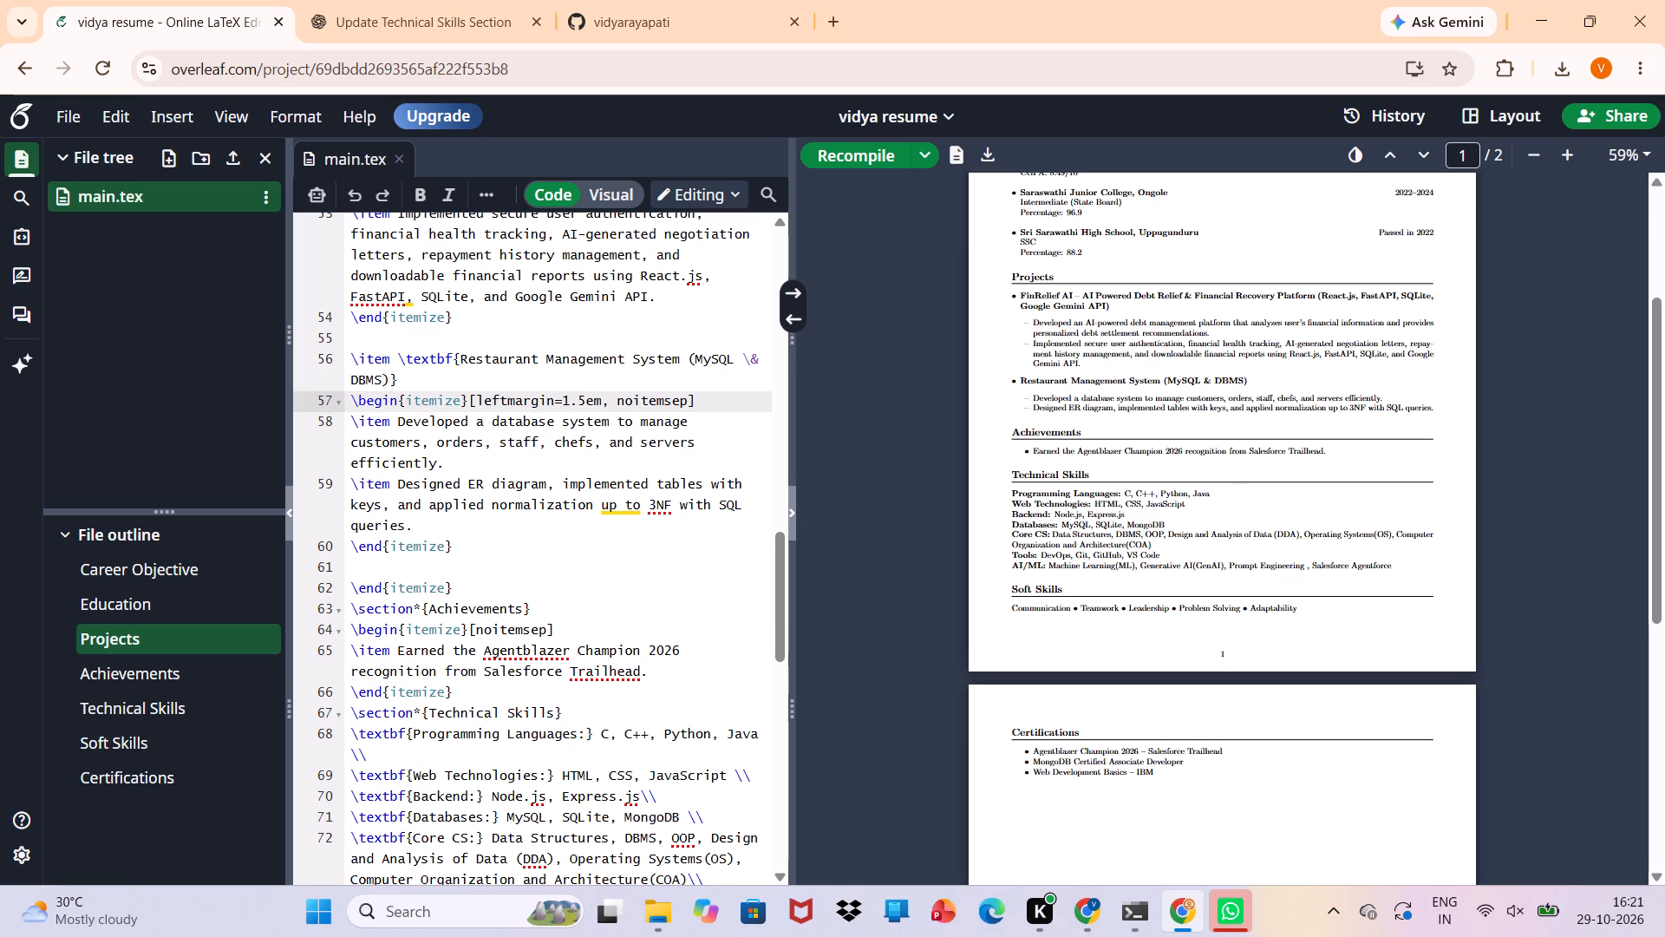
Set the left margin of the Restaurant Management System bullet list to 1.0em and recompile the resume.
key("BackSpace")
key("0")
key("ctrl+s")
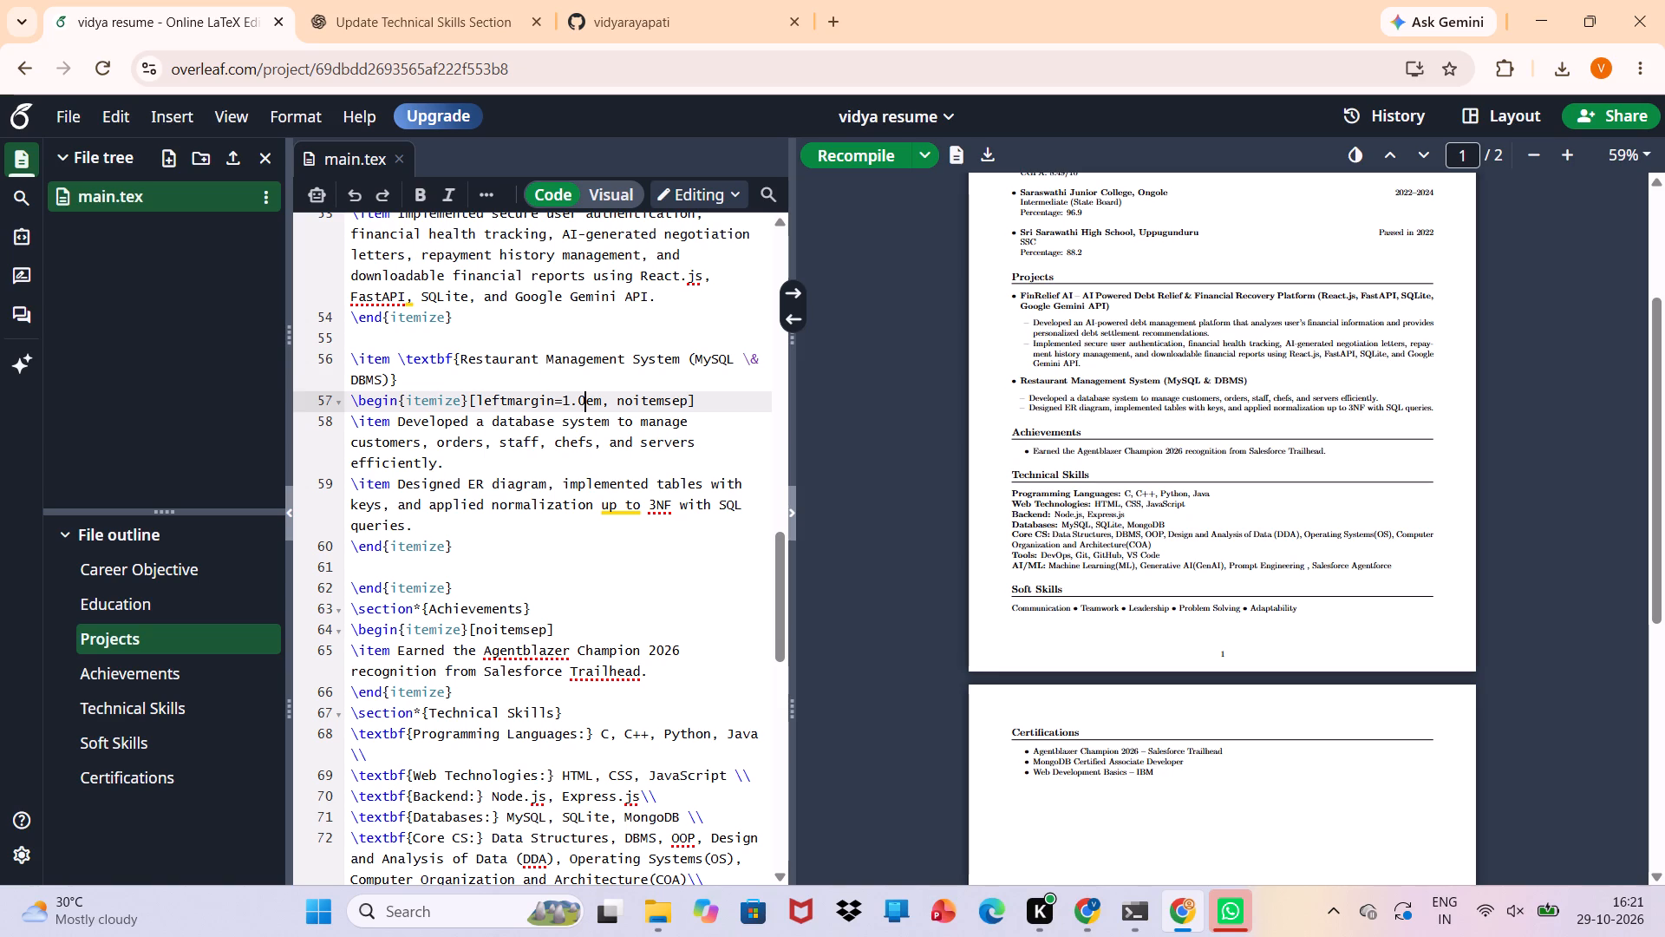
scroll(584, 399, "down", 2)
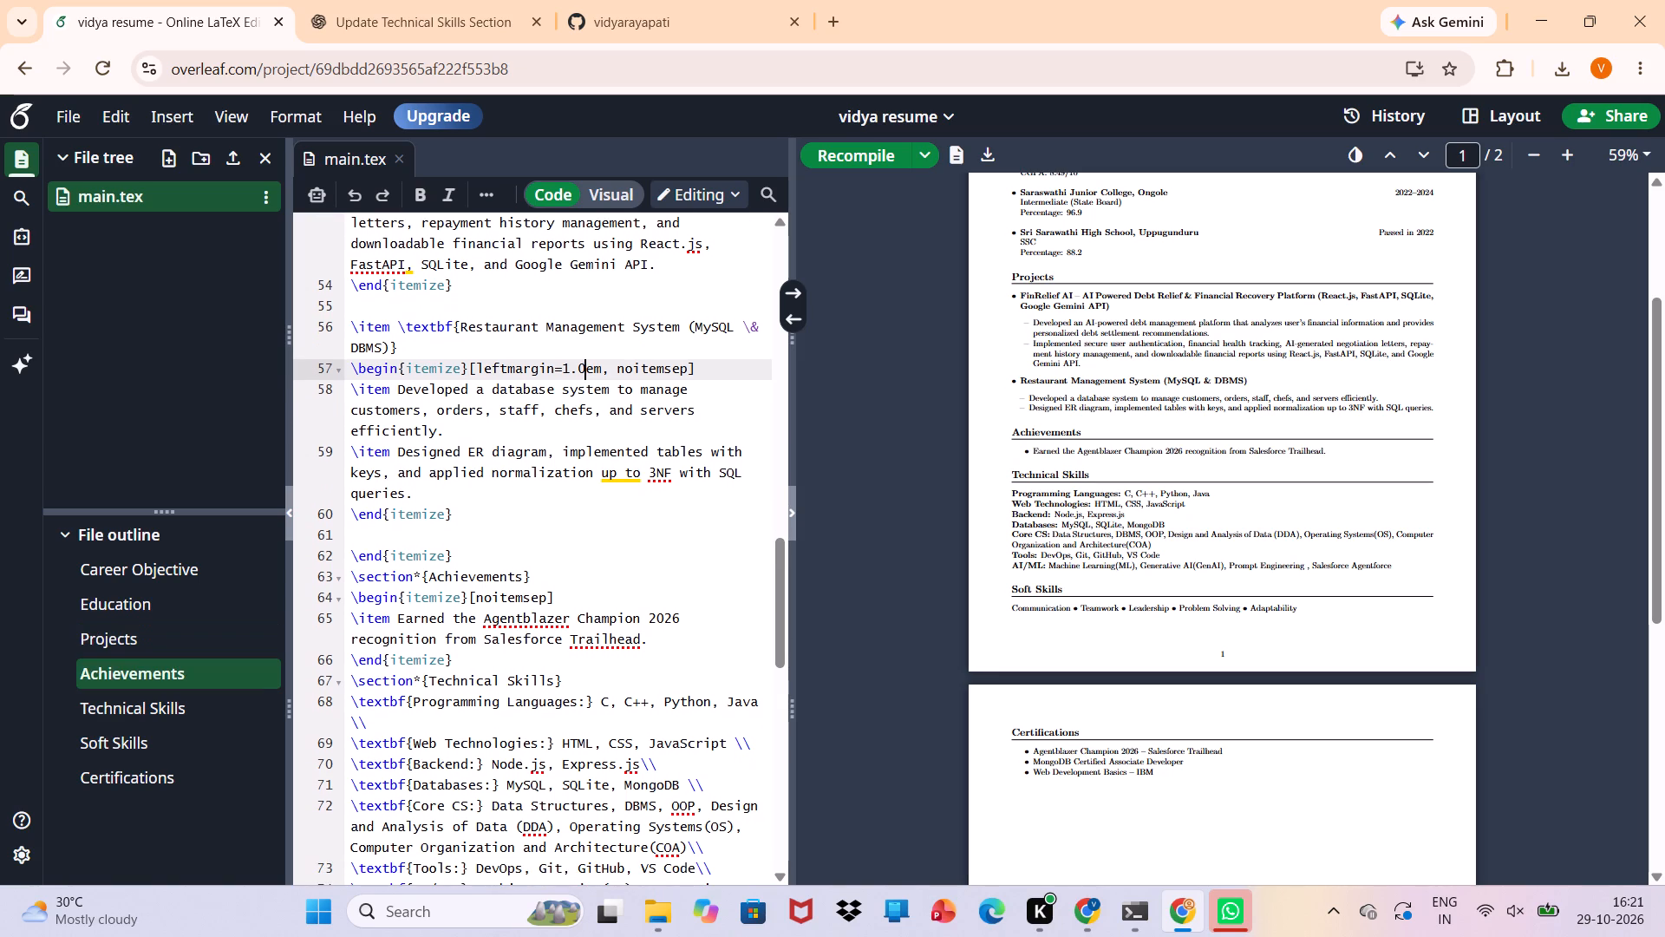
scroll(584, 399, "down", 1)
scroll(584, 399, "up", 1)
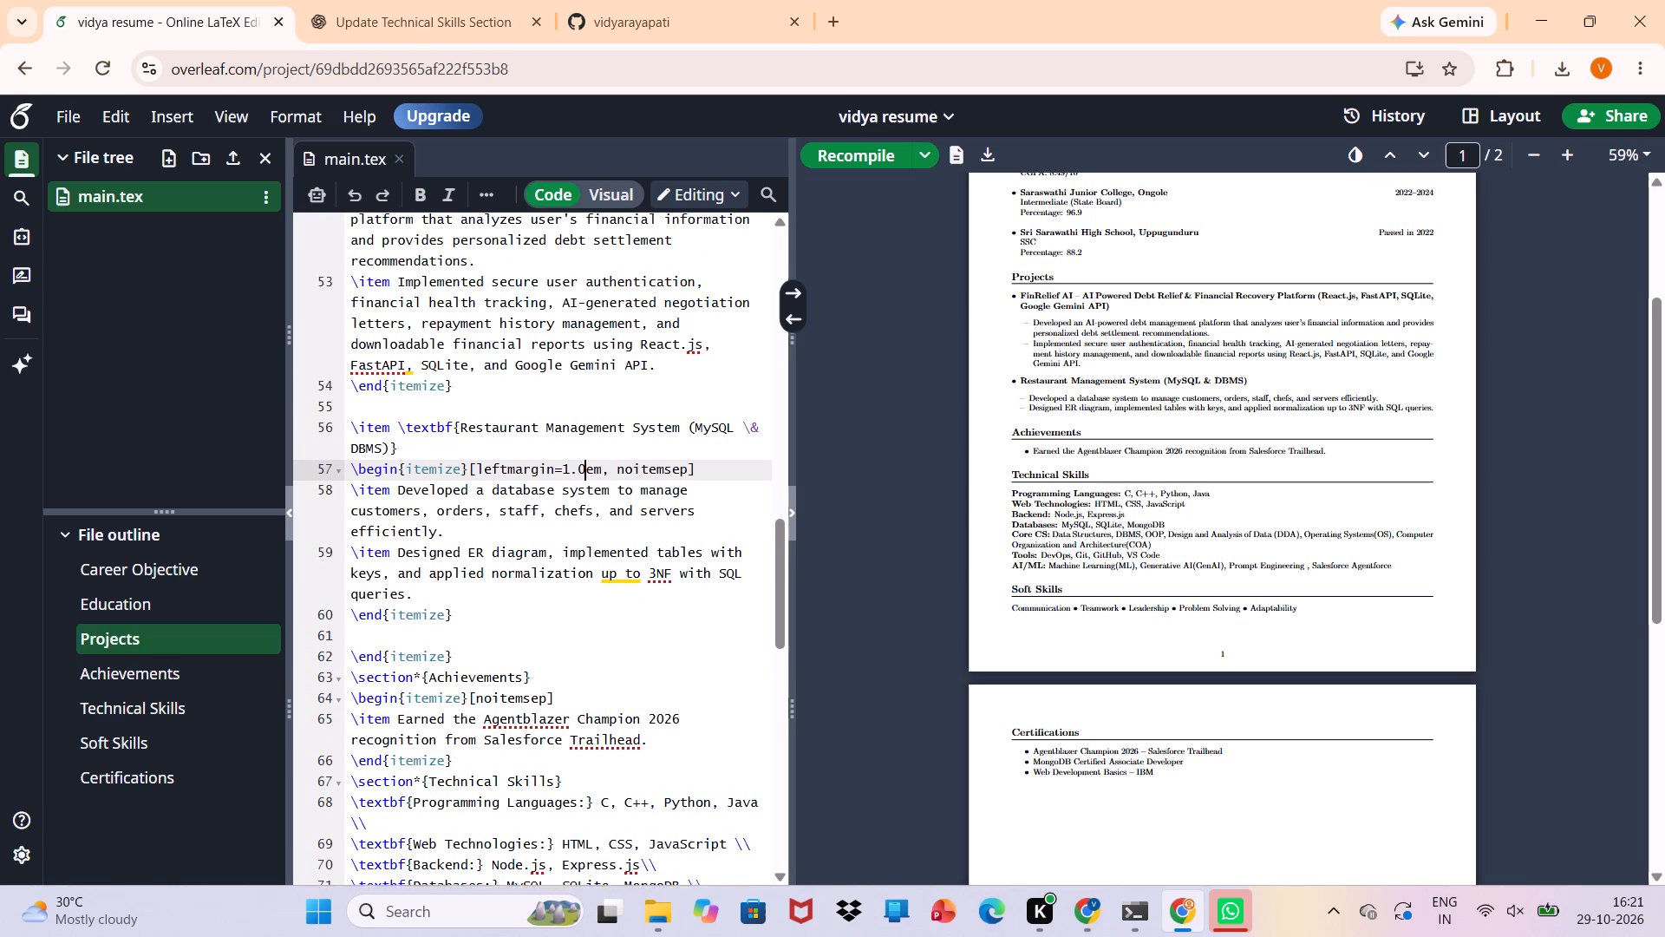
Set the left margin of the FinRelief AI bullet list to 1.0em and recompile the resume.
scroll(584, 399, "up", 2)
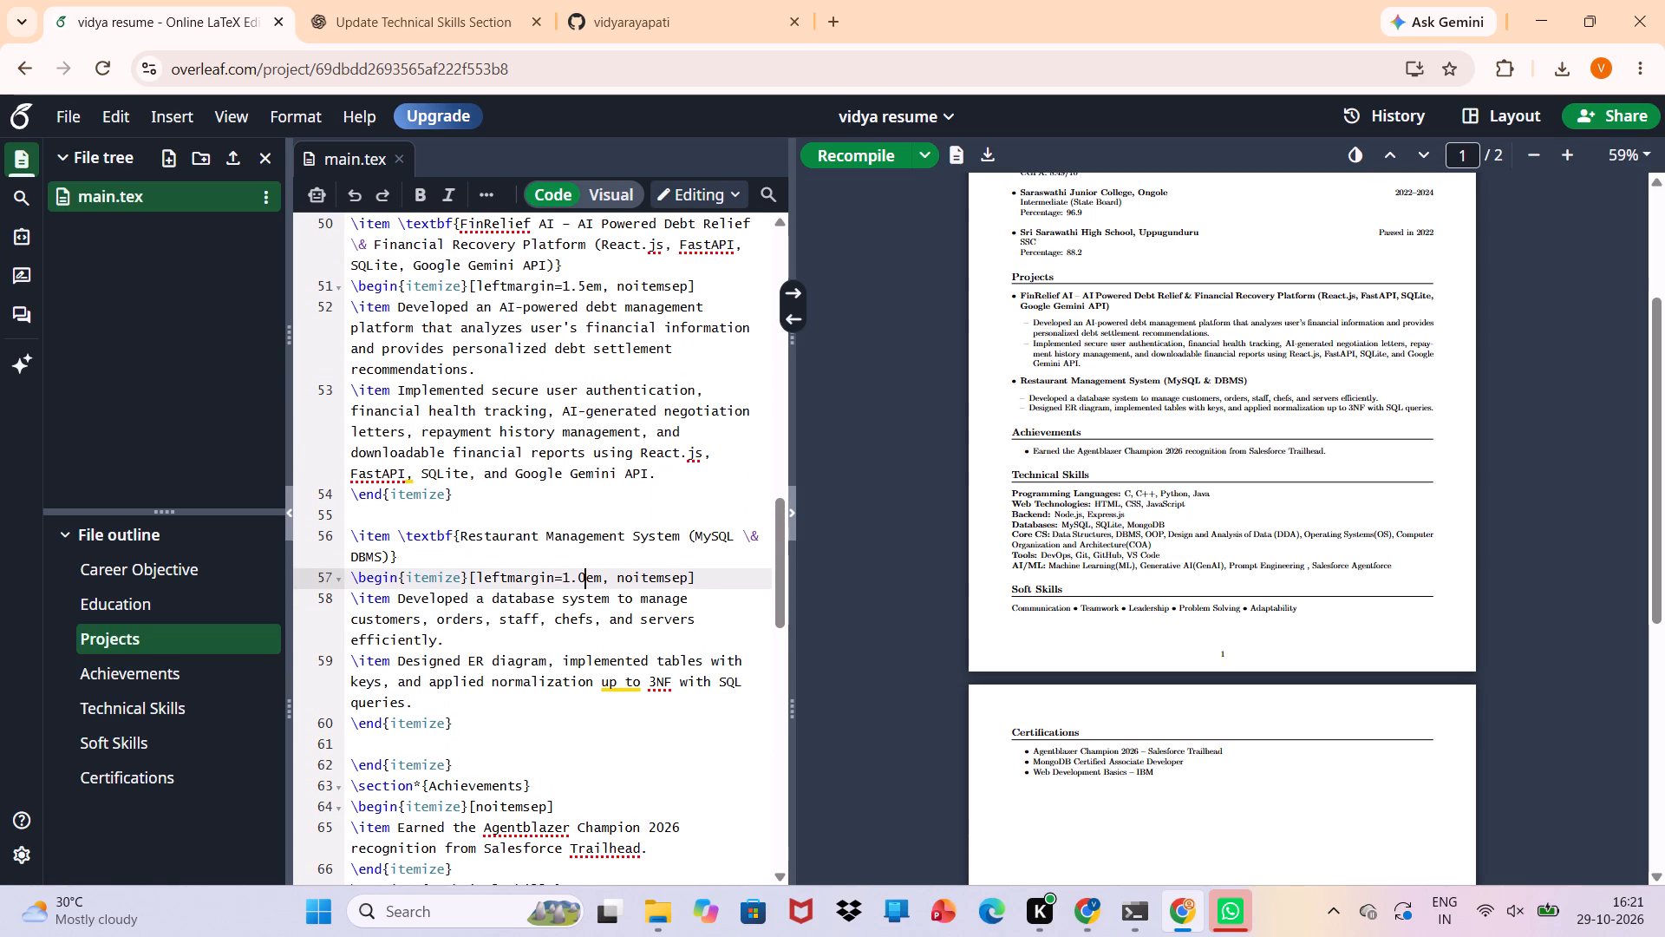
left_click(586, 283)
key("BackSpace")
key("0")
key("ctrl+s")
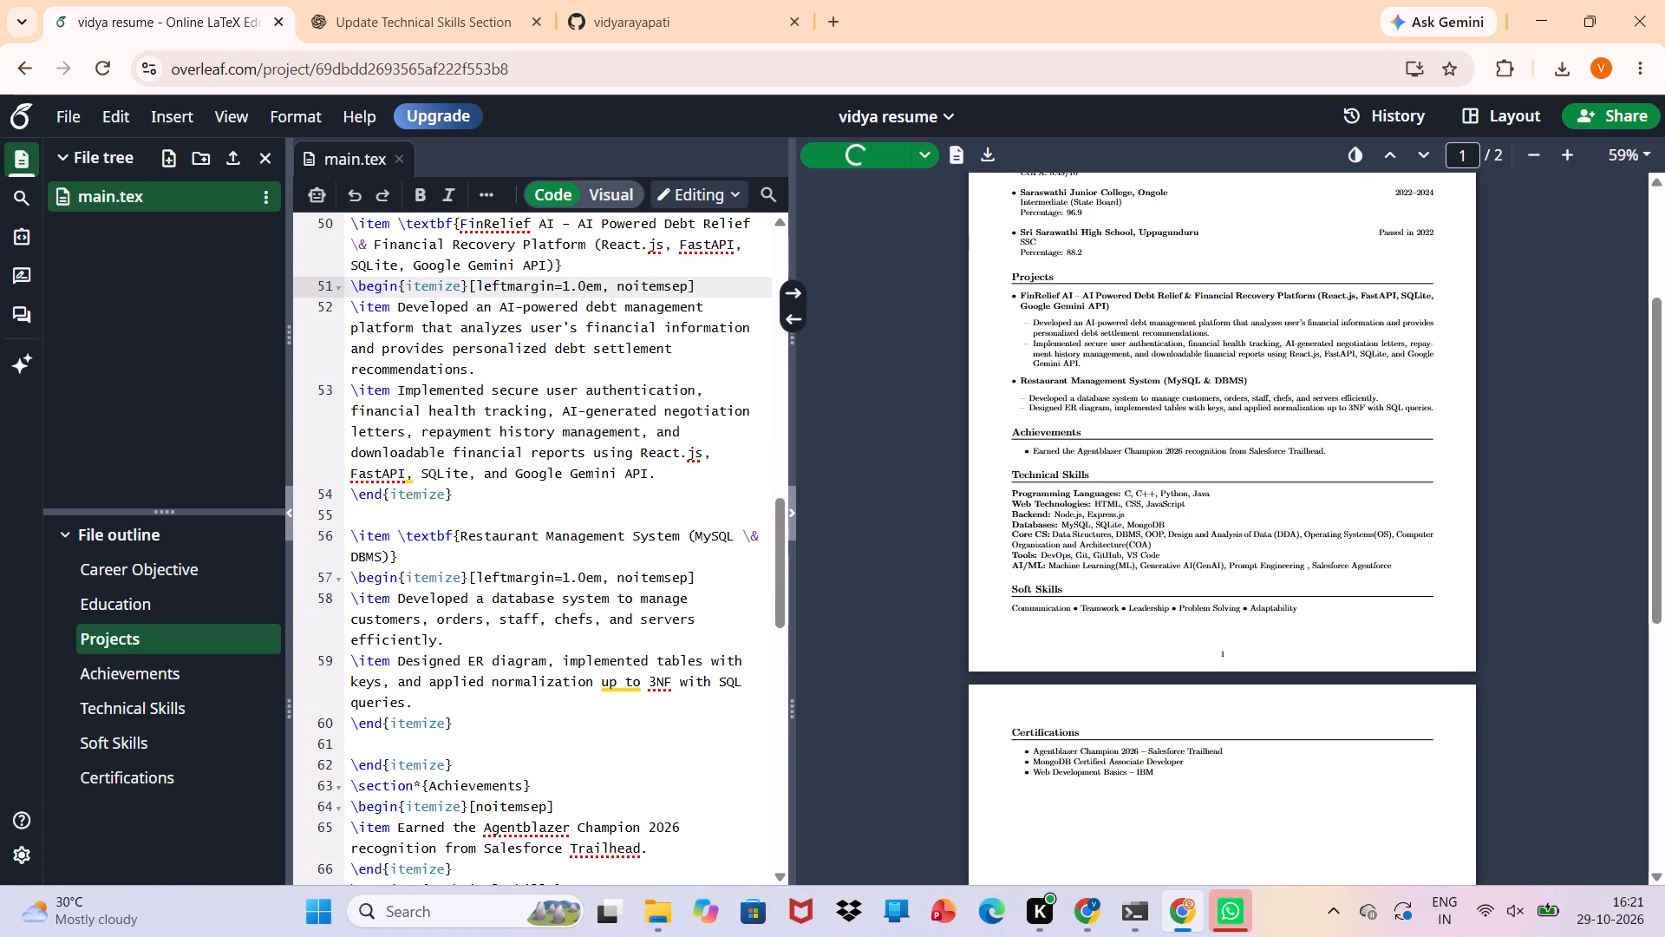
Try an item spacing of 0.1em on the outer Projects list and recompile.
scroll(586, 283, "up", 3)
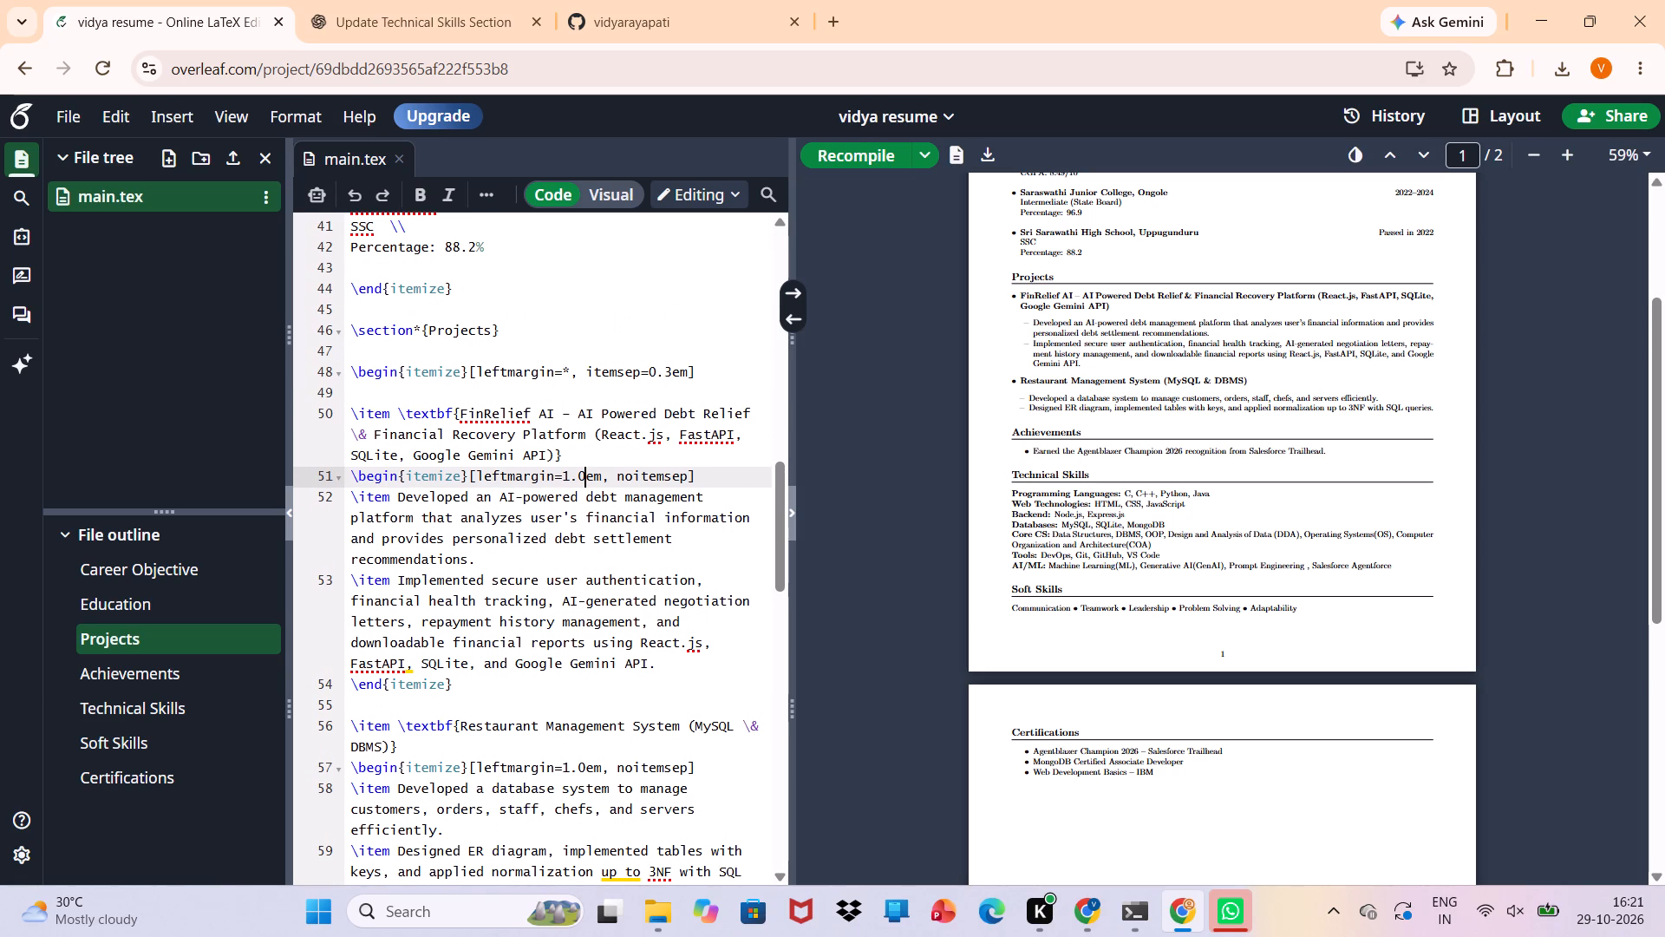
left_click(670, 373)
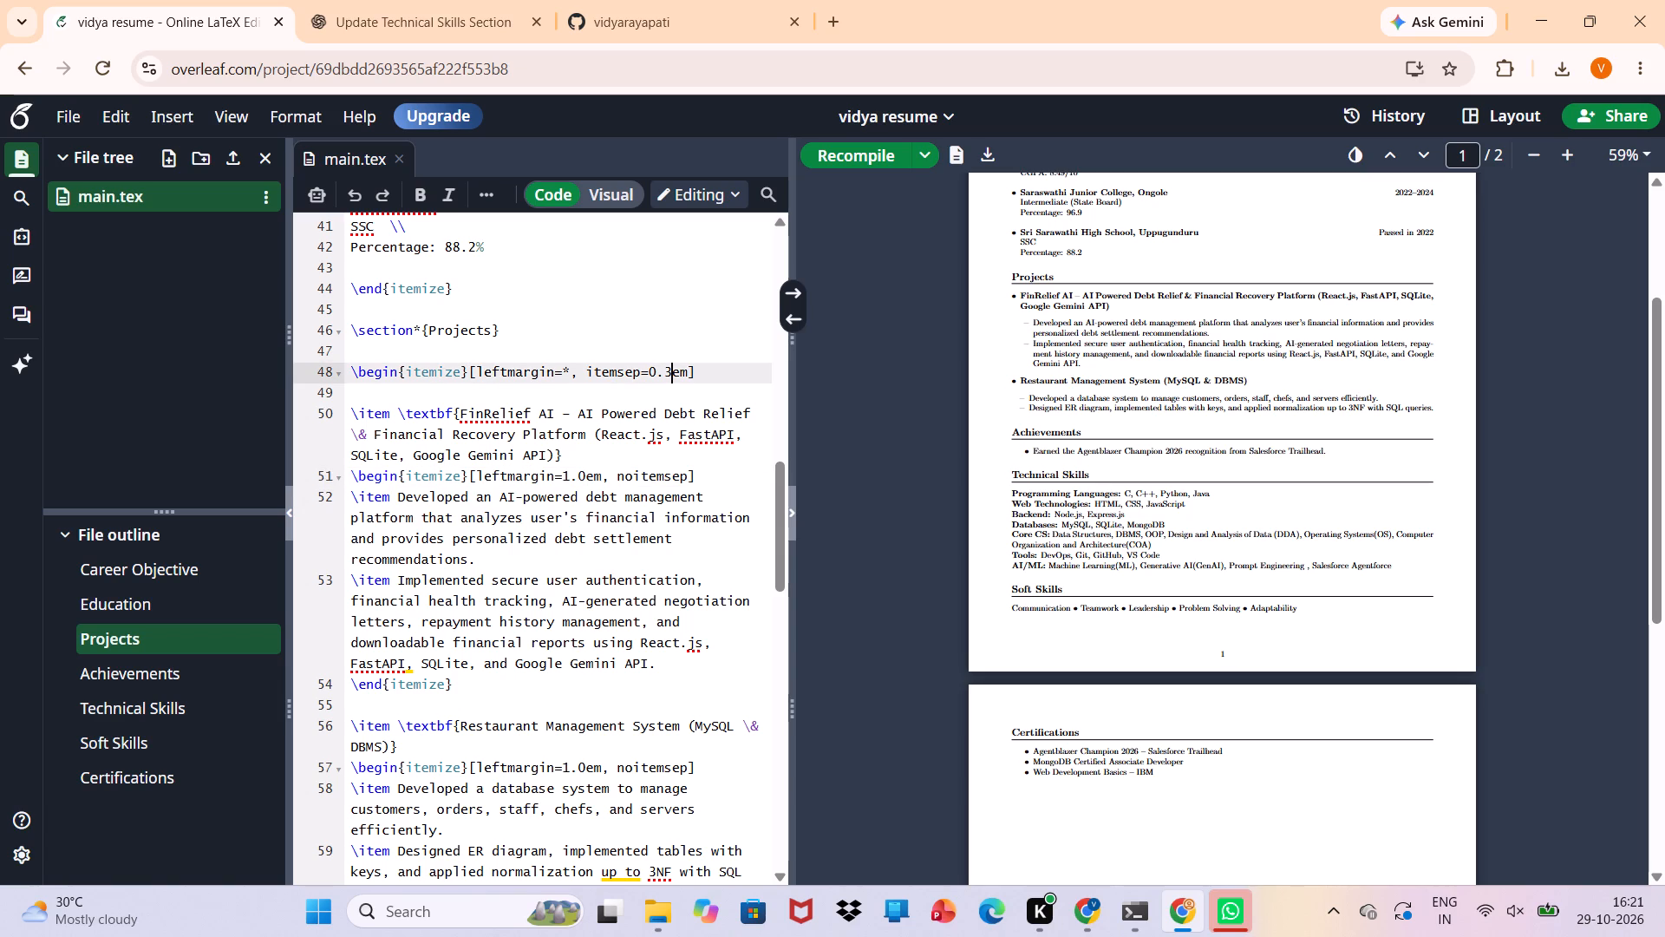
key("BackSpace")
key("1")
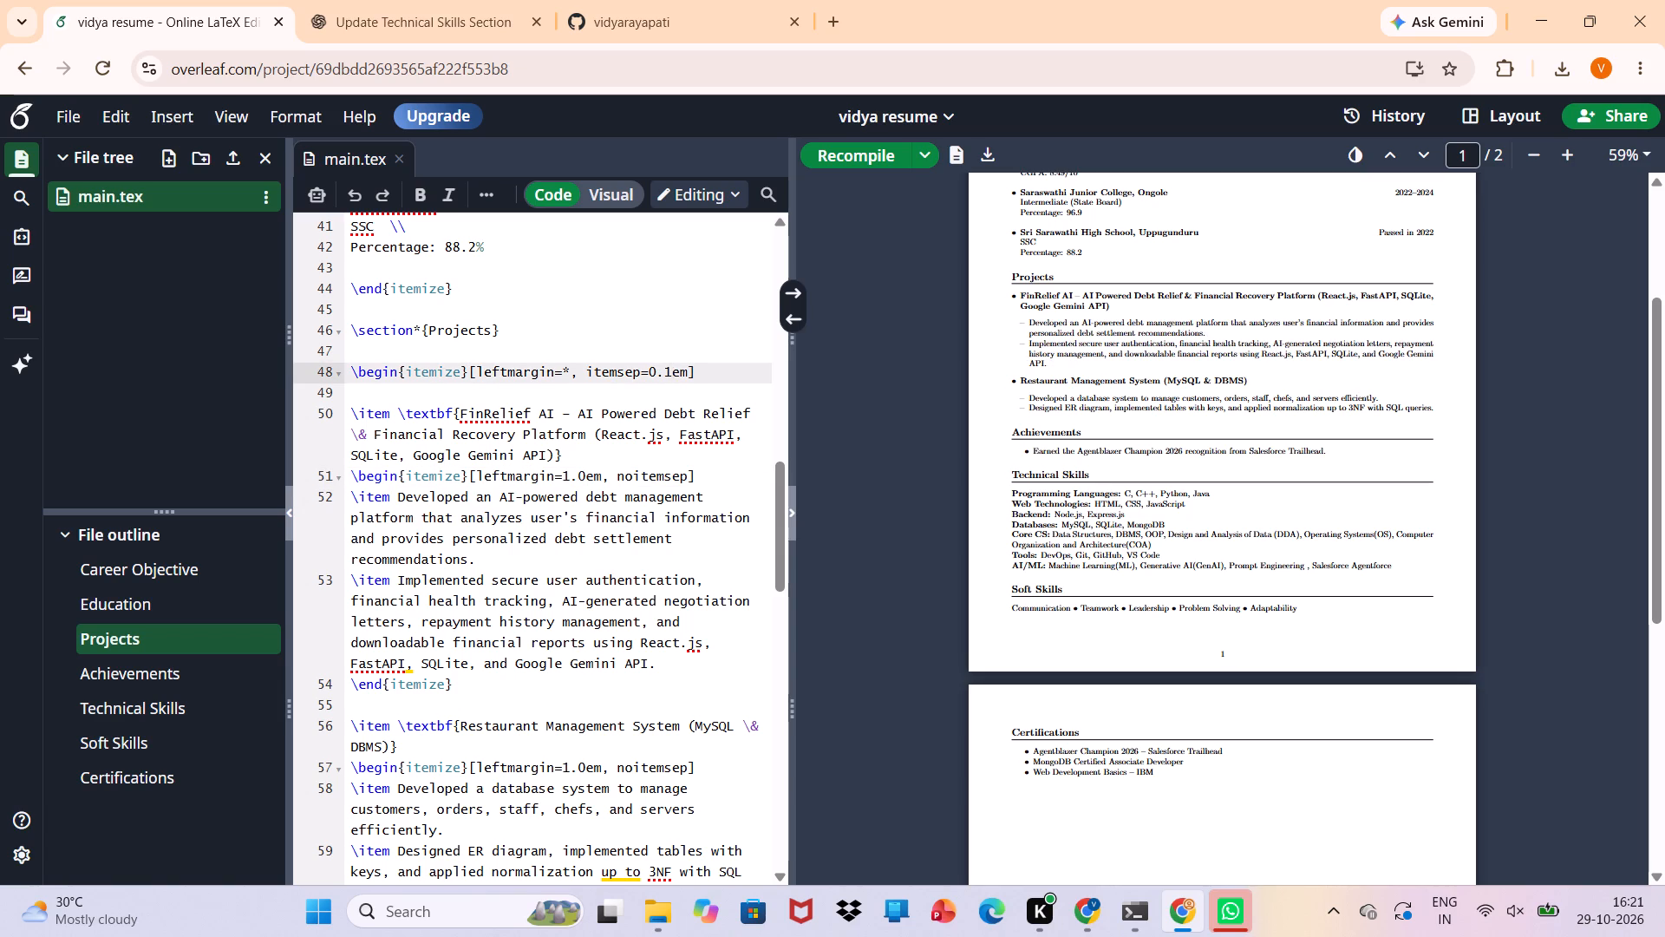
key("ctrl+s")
Set the item spacing of the outer Projects list to 0em and recompile the resume.
key("BackSpace")
key("BackSpace")
key("ctrl+s")
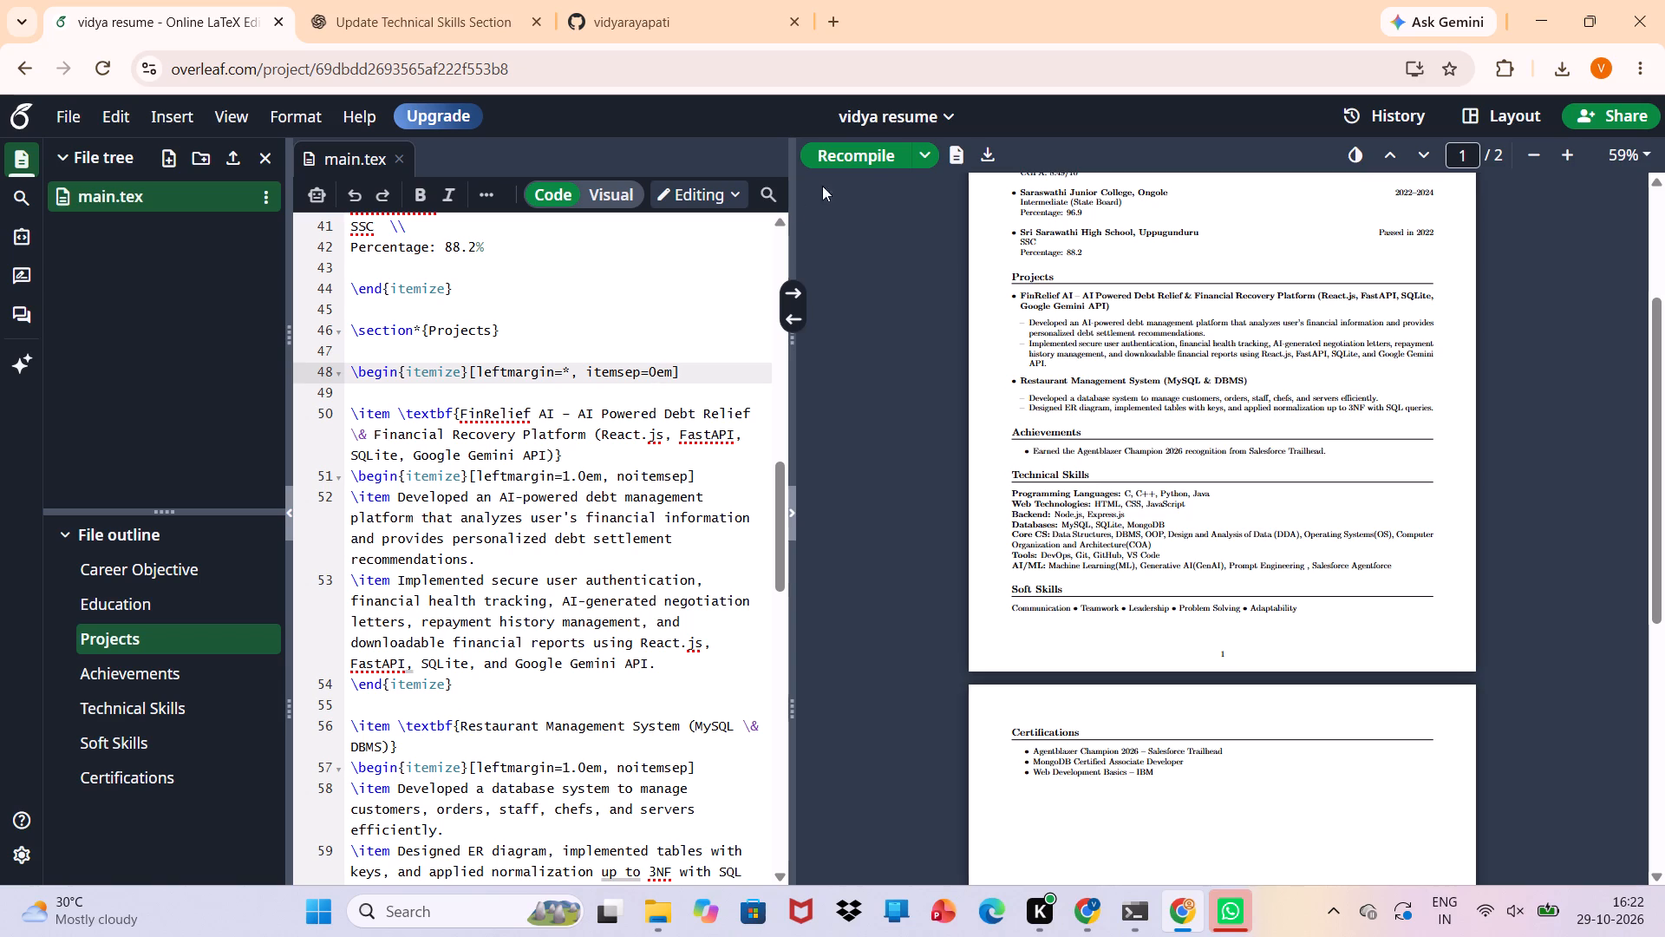
left_click(862, 161)
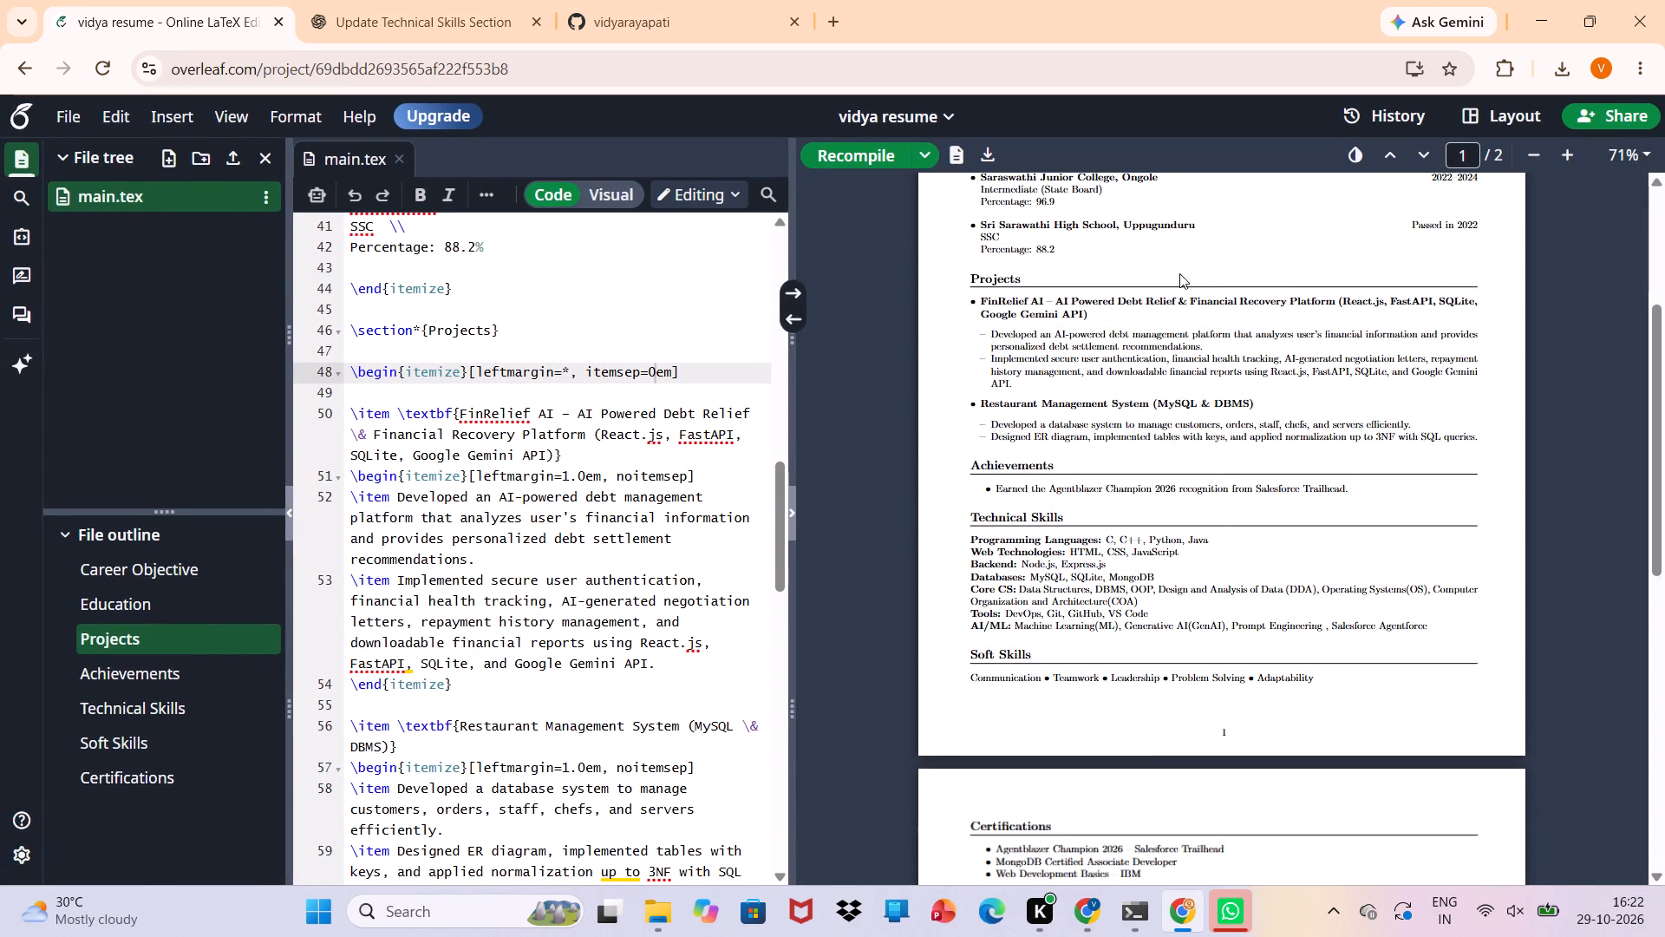
Copy "Node.js, Express.js" from the Backend skills line and append it after JavaScript on the Web Technologies line.
scroll(669, 586, "down", 1)
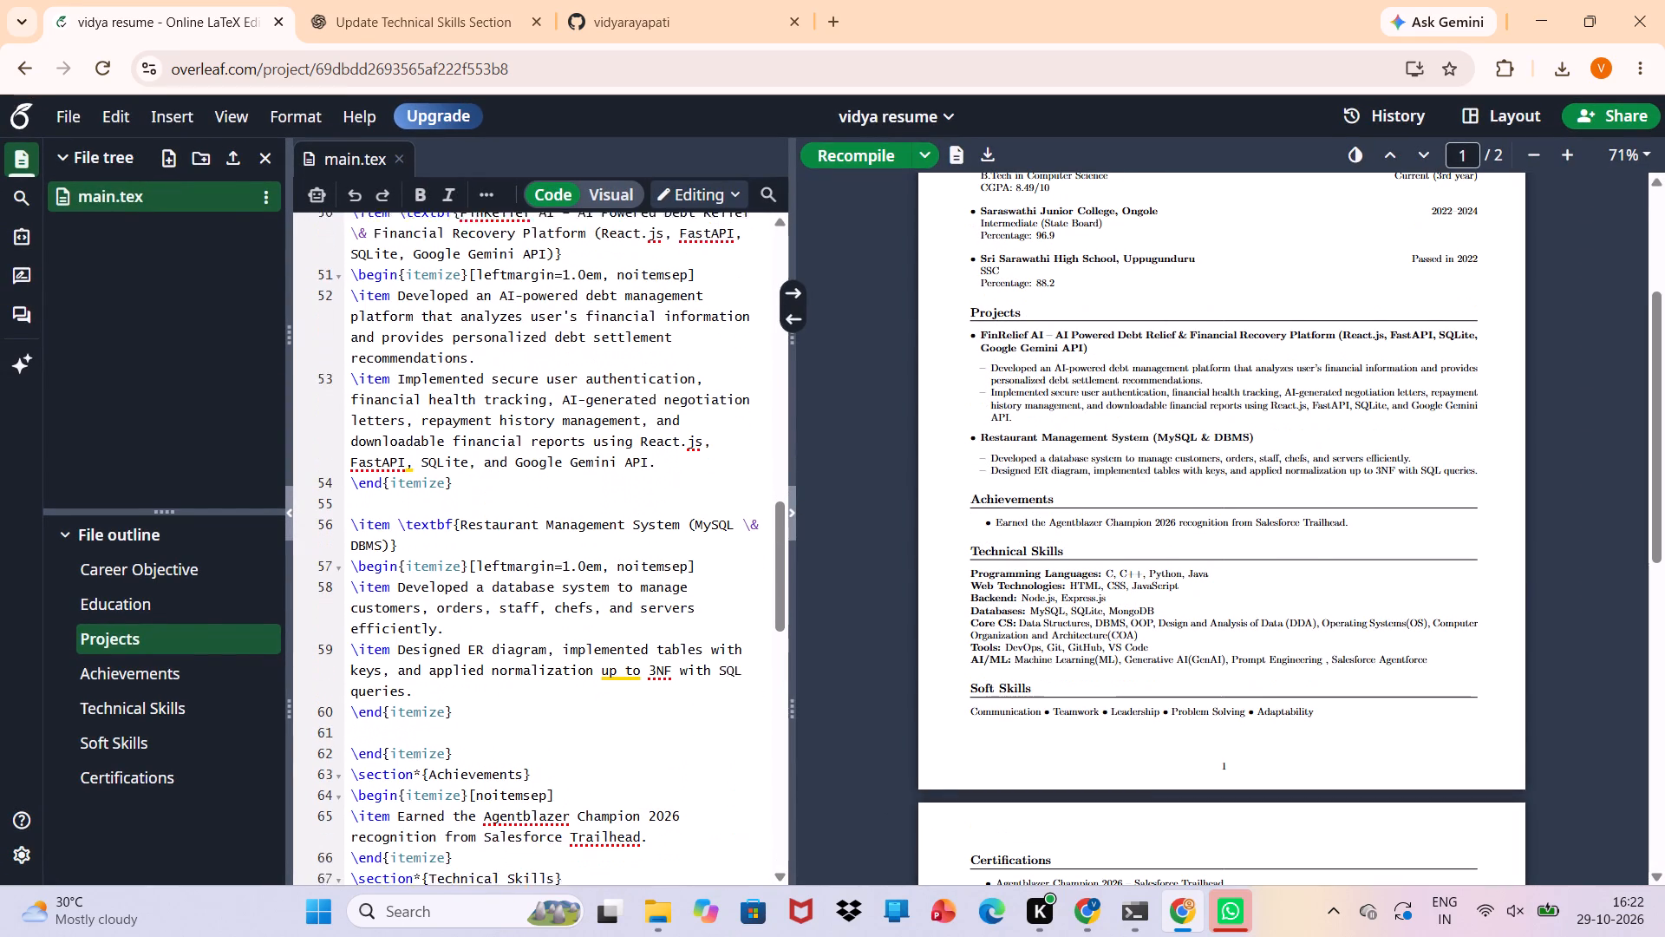
scroll(669, 586, "down", 2)
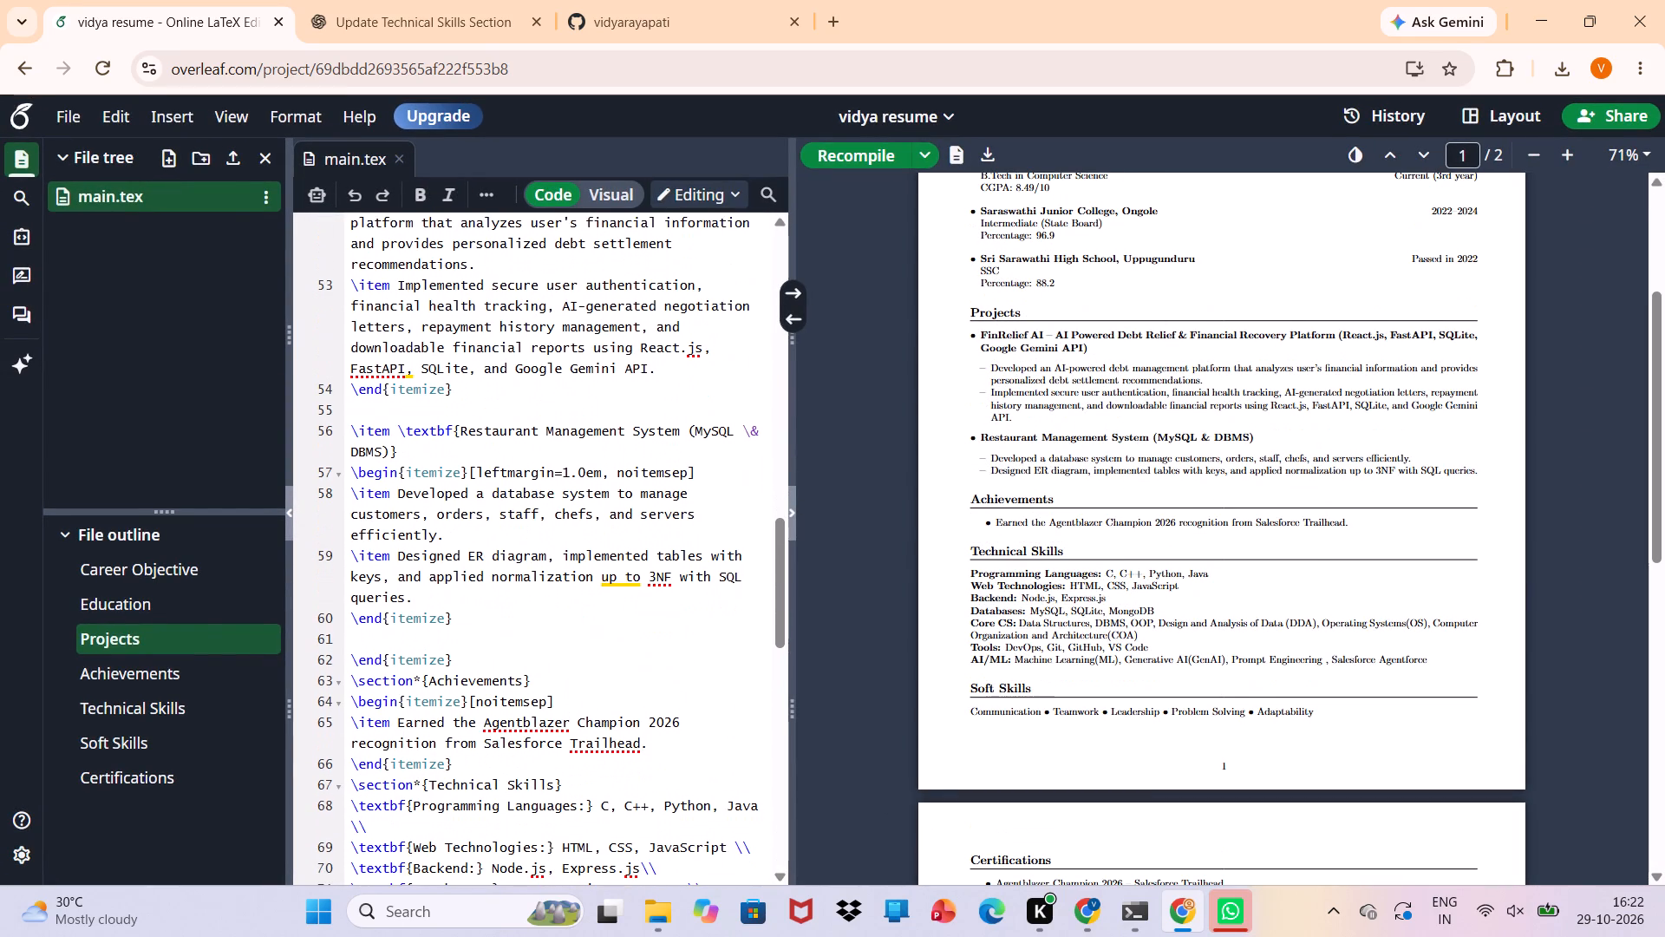
scroll(669, 584, "down", 3)
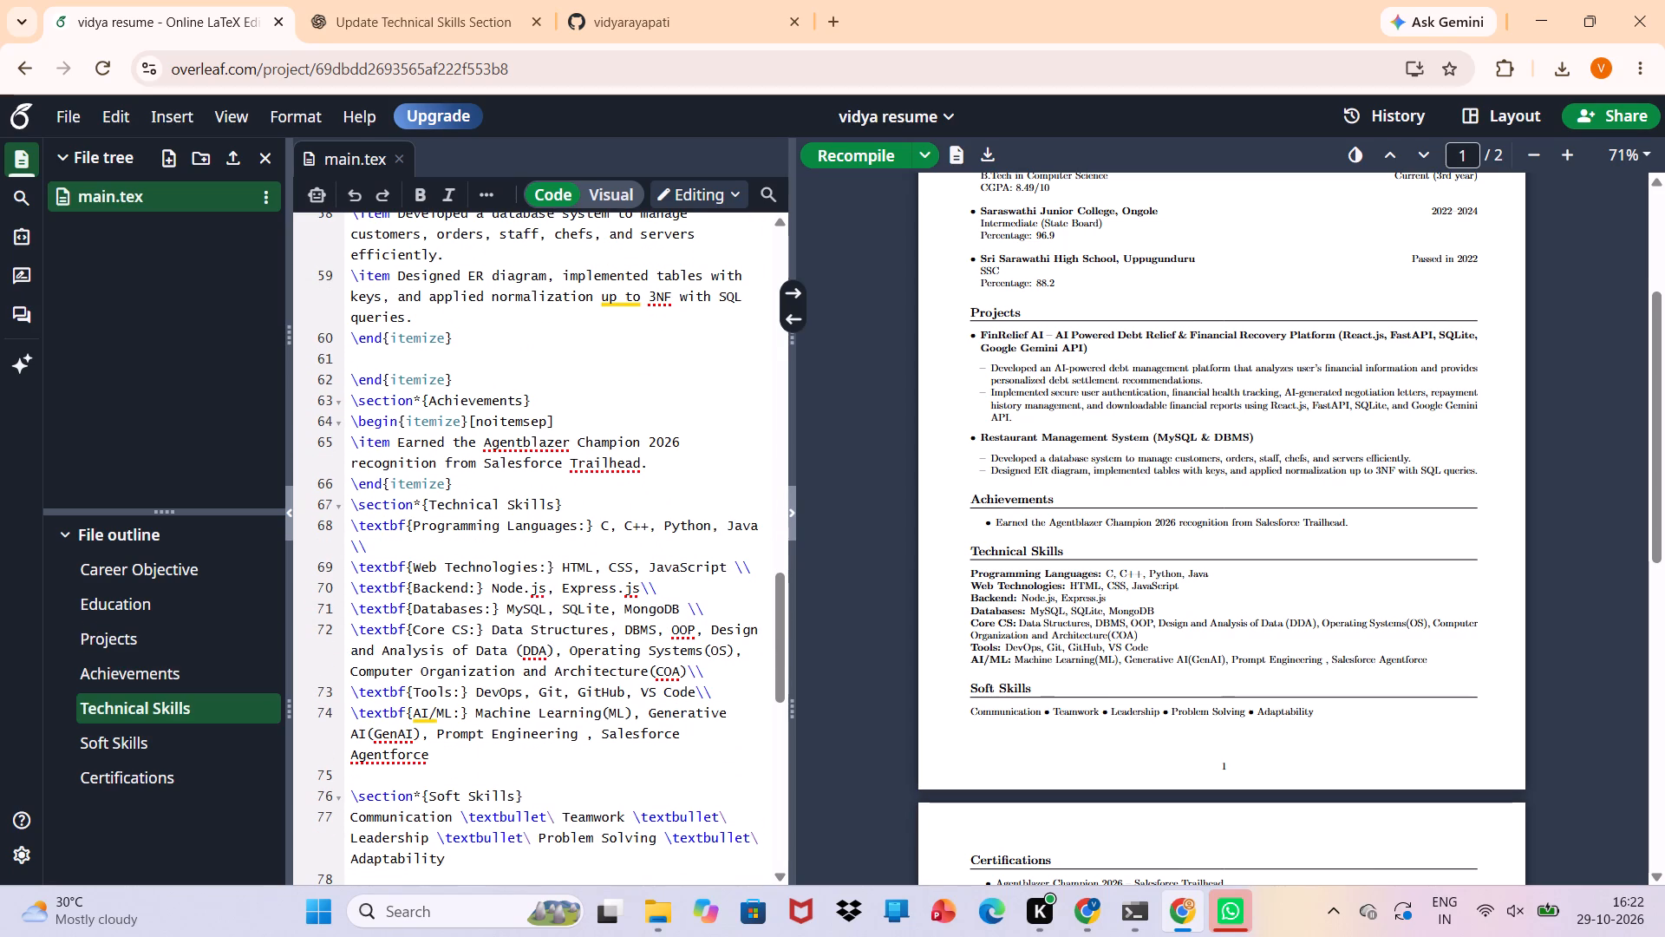
left_click_drag(637, 588, 501, 590)
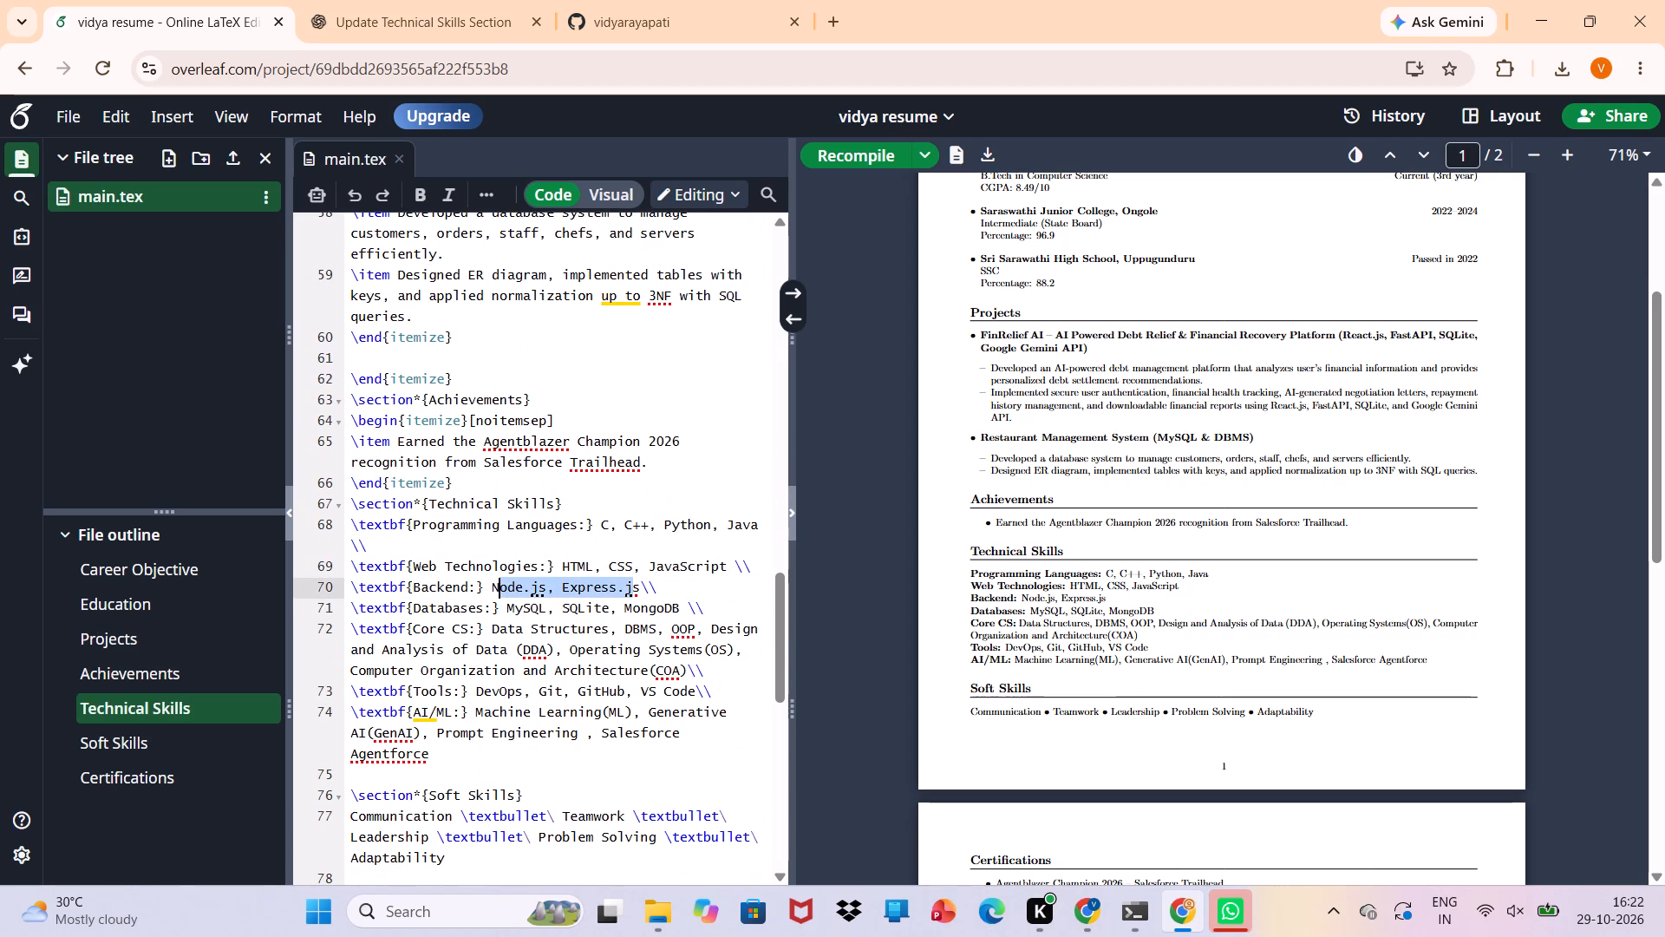
left_click_drag(501, 590, 493, 586)
key("ctrl+c")
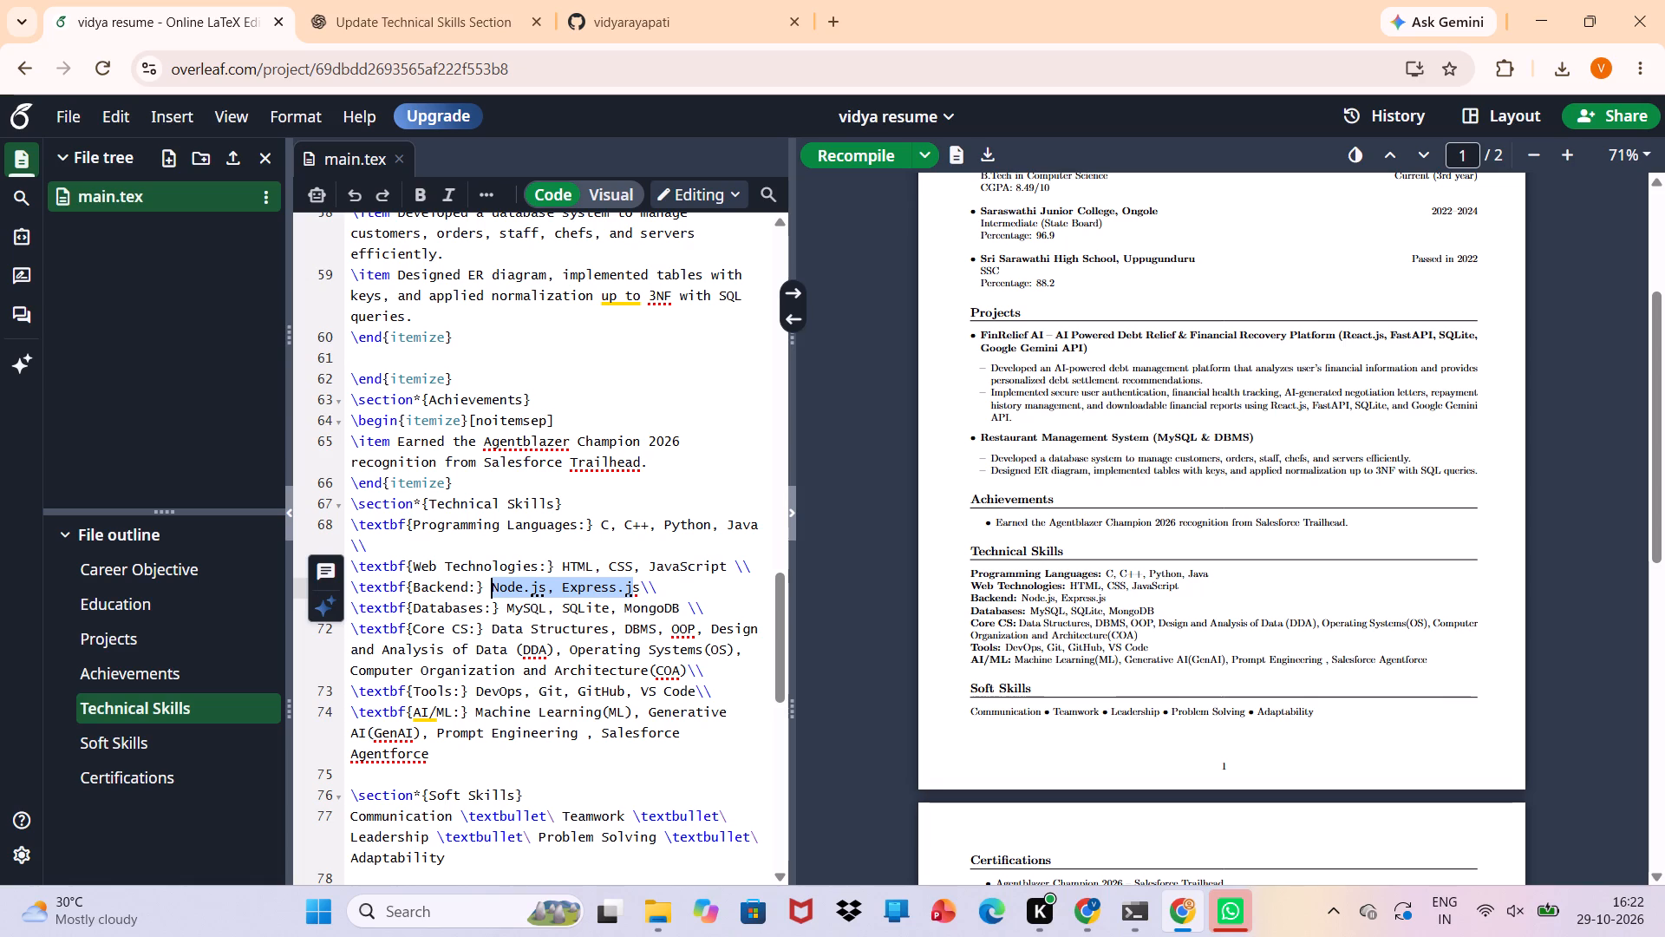
left_click(728, 567)
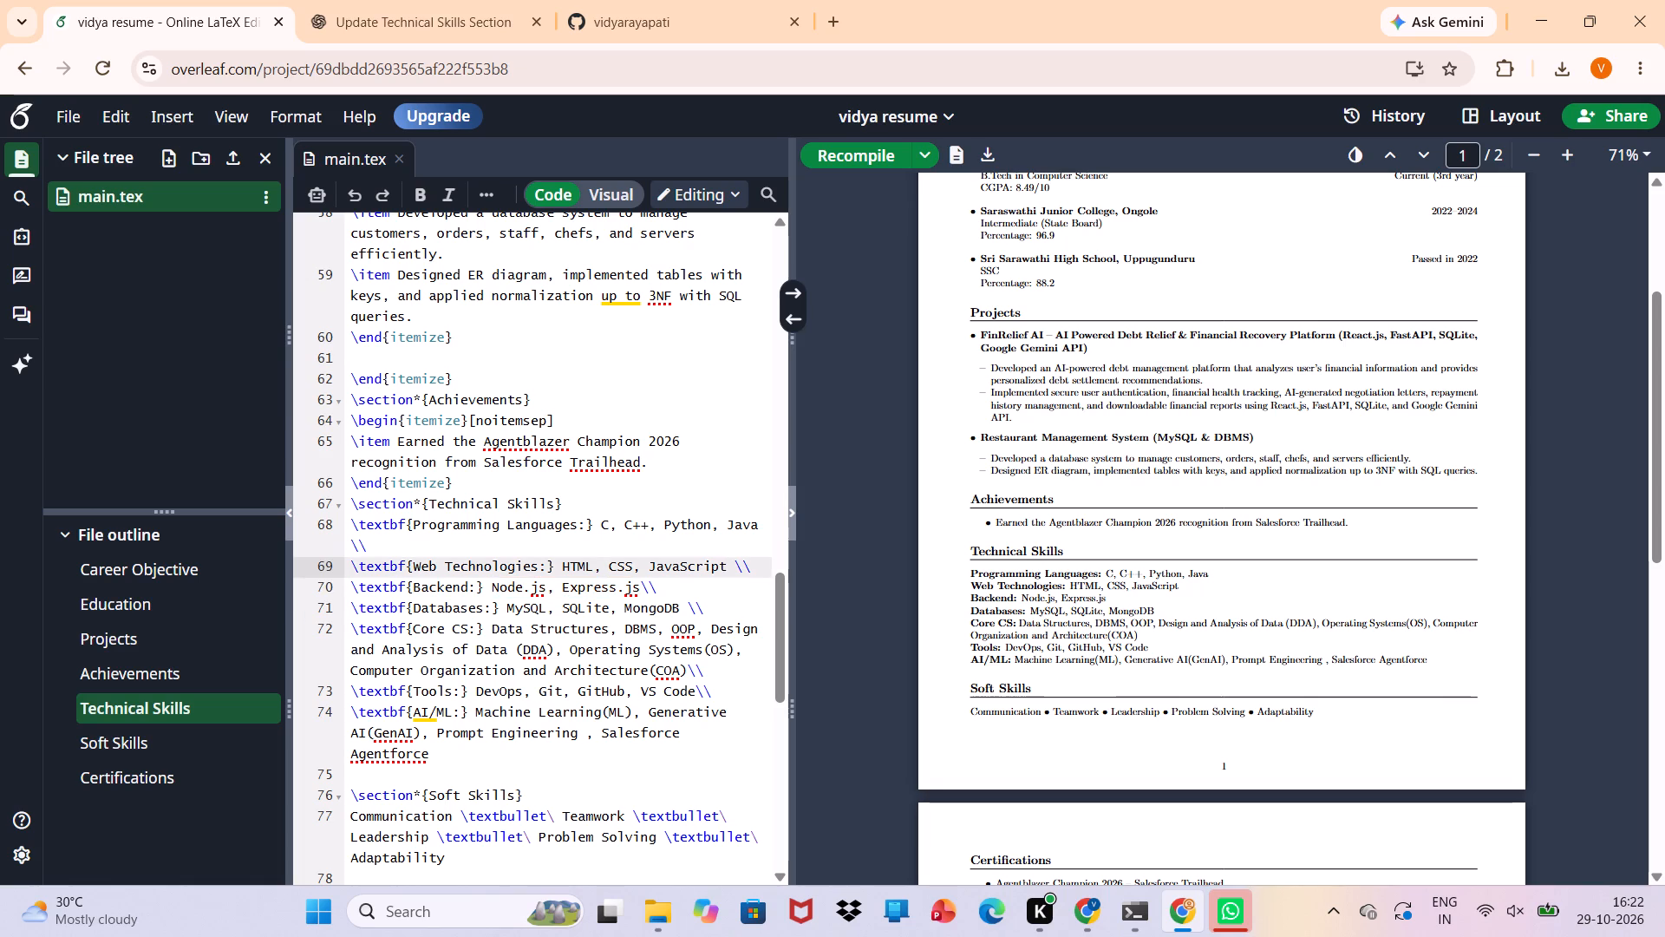
type(",")
key("space")
key("ctrl+v")
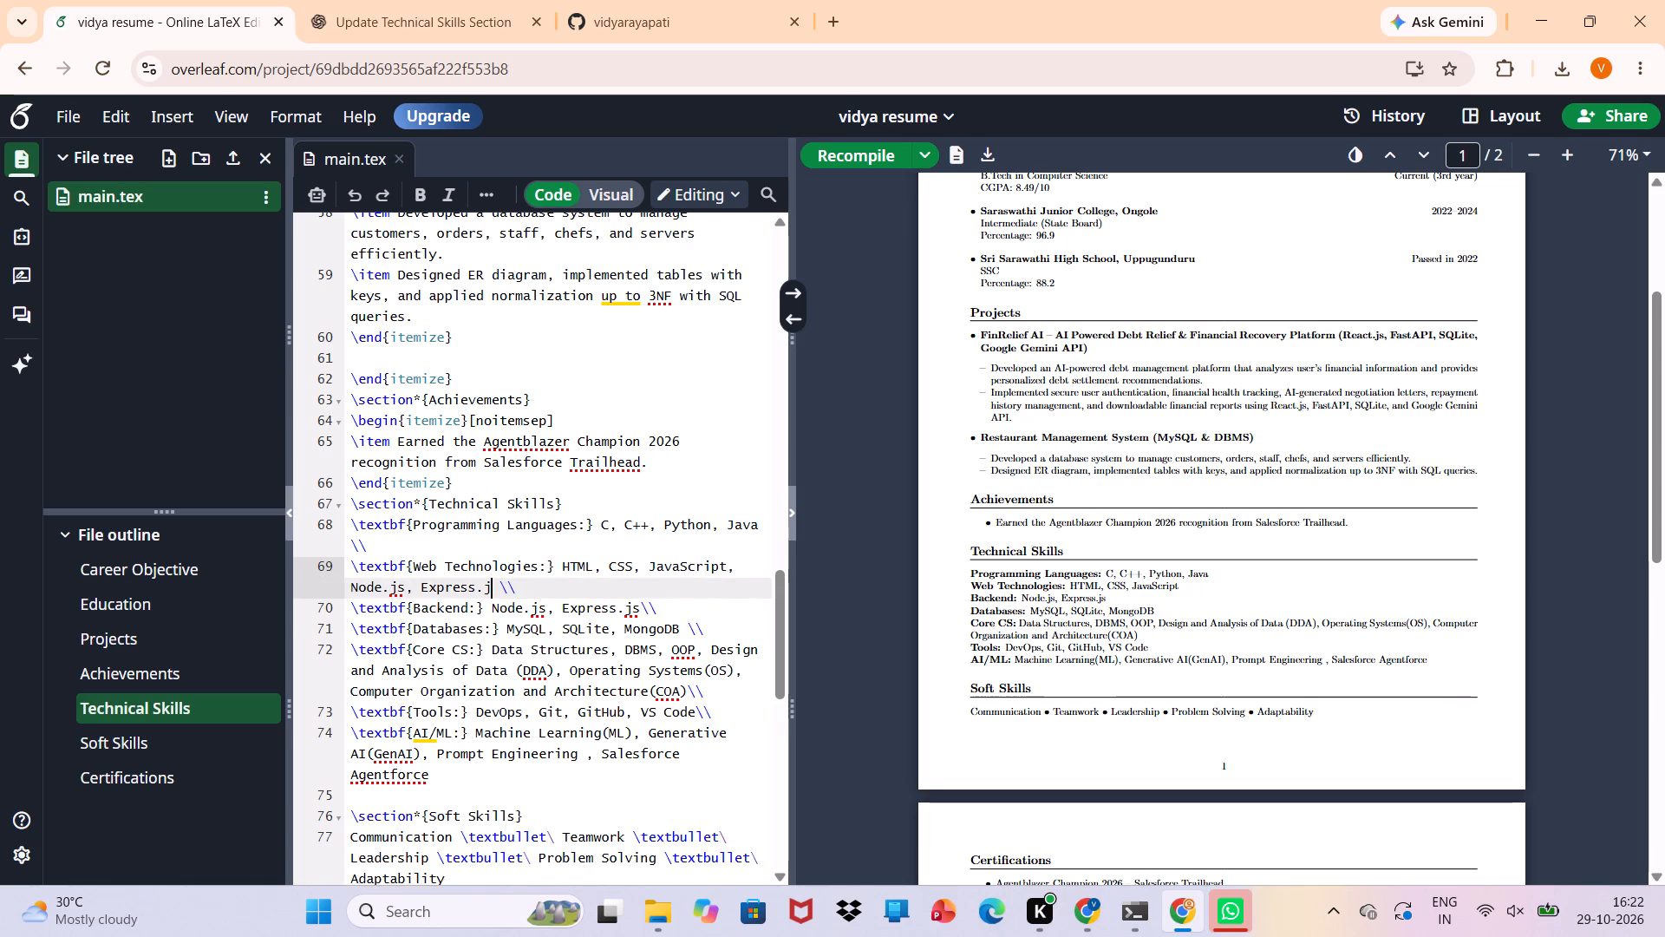
key("s")
Delete the Backend line and its leftover empty line from Technical Skills, and recompile.
left_click_drag(658, 607, 382, 607)
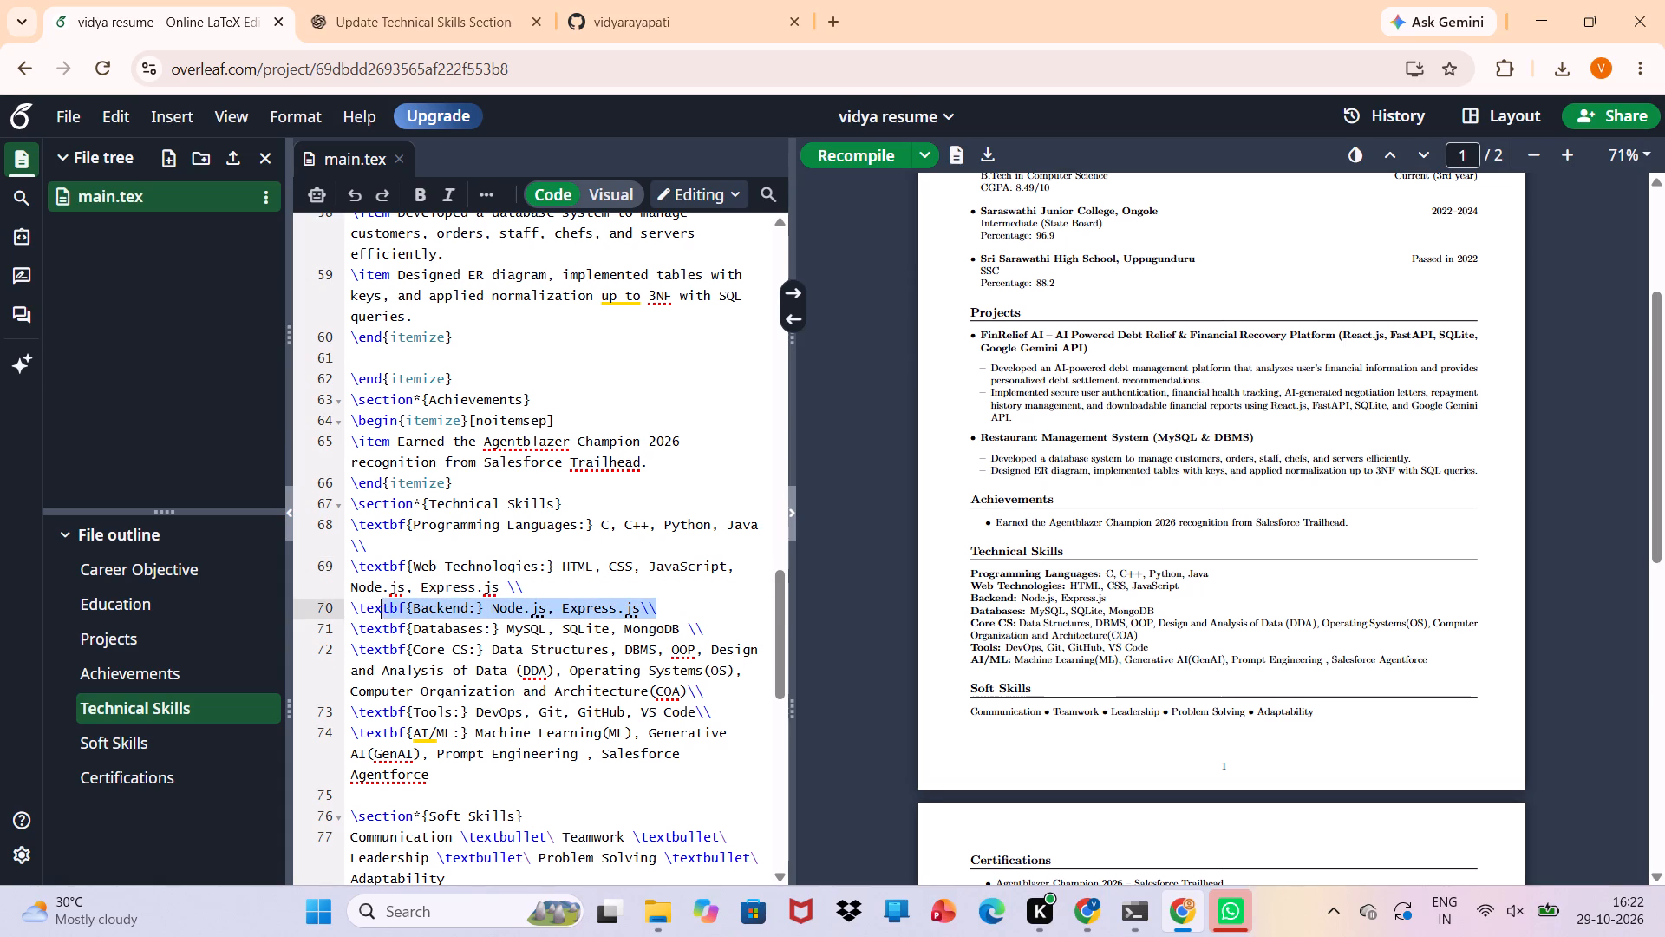
left_click_drag(382, 607, 349, 608)
key("Delete")
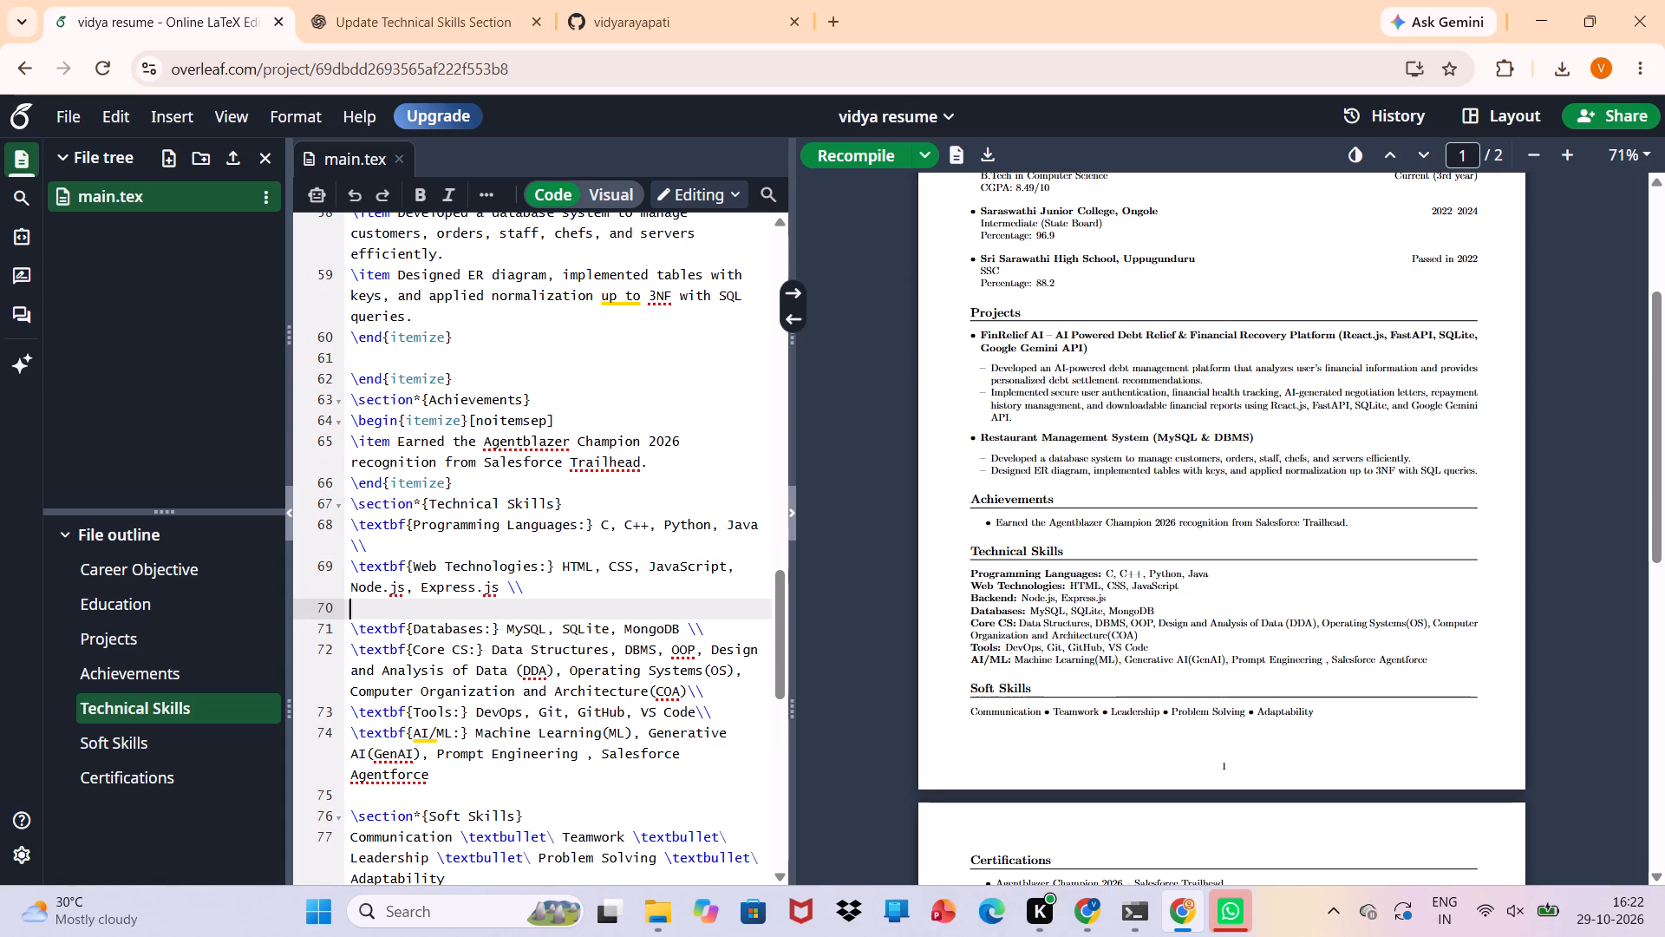
key("Delete")
key("ctrl+s")
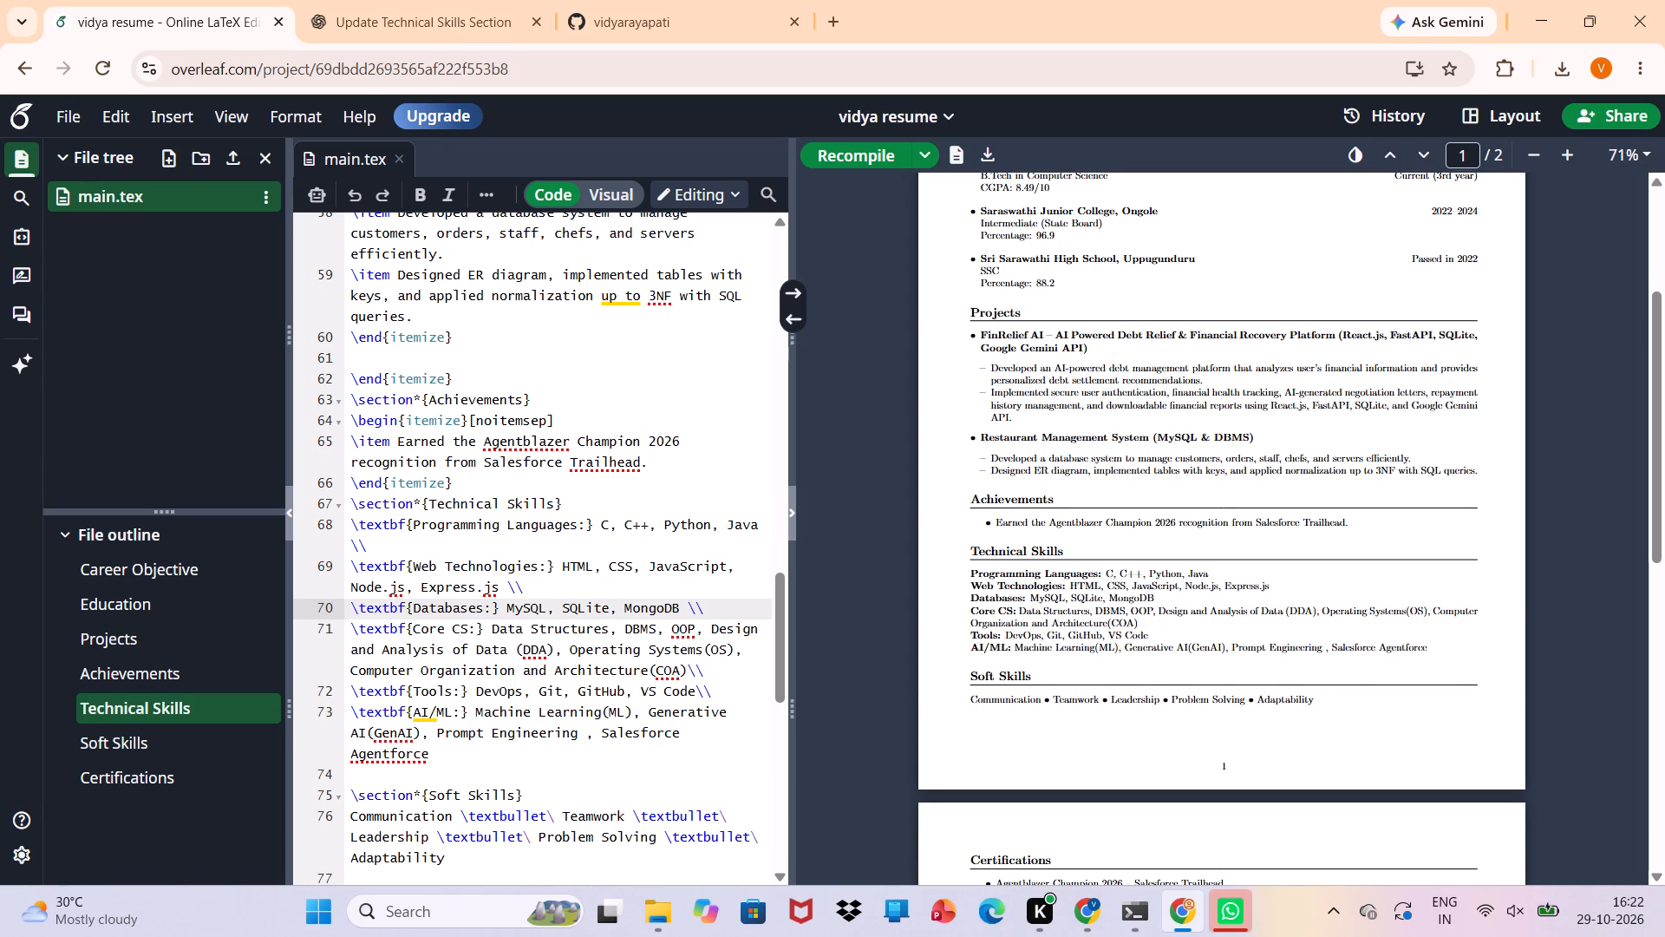
Append "MySQL, MongoDB" after Java on the Programming Languages line, copying MySQL from the Databases line.
scroll(498, 644, "down", 1)
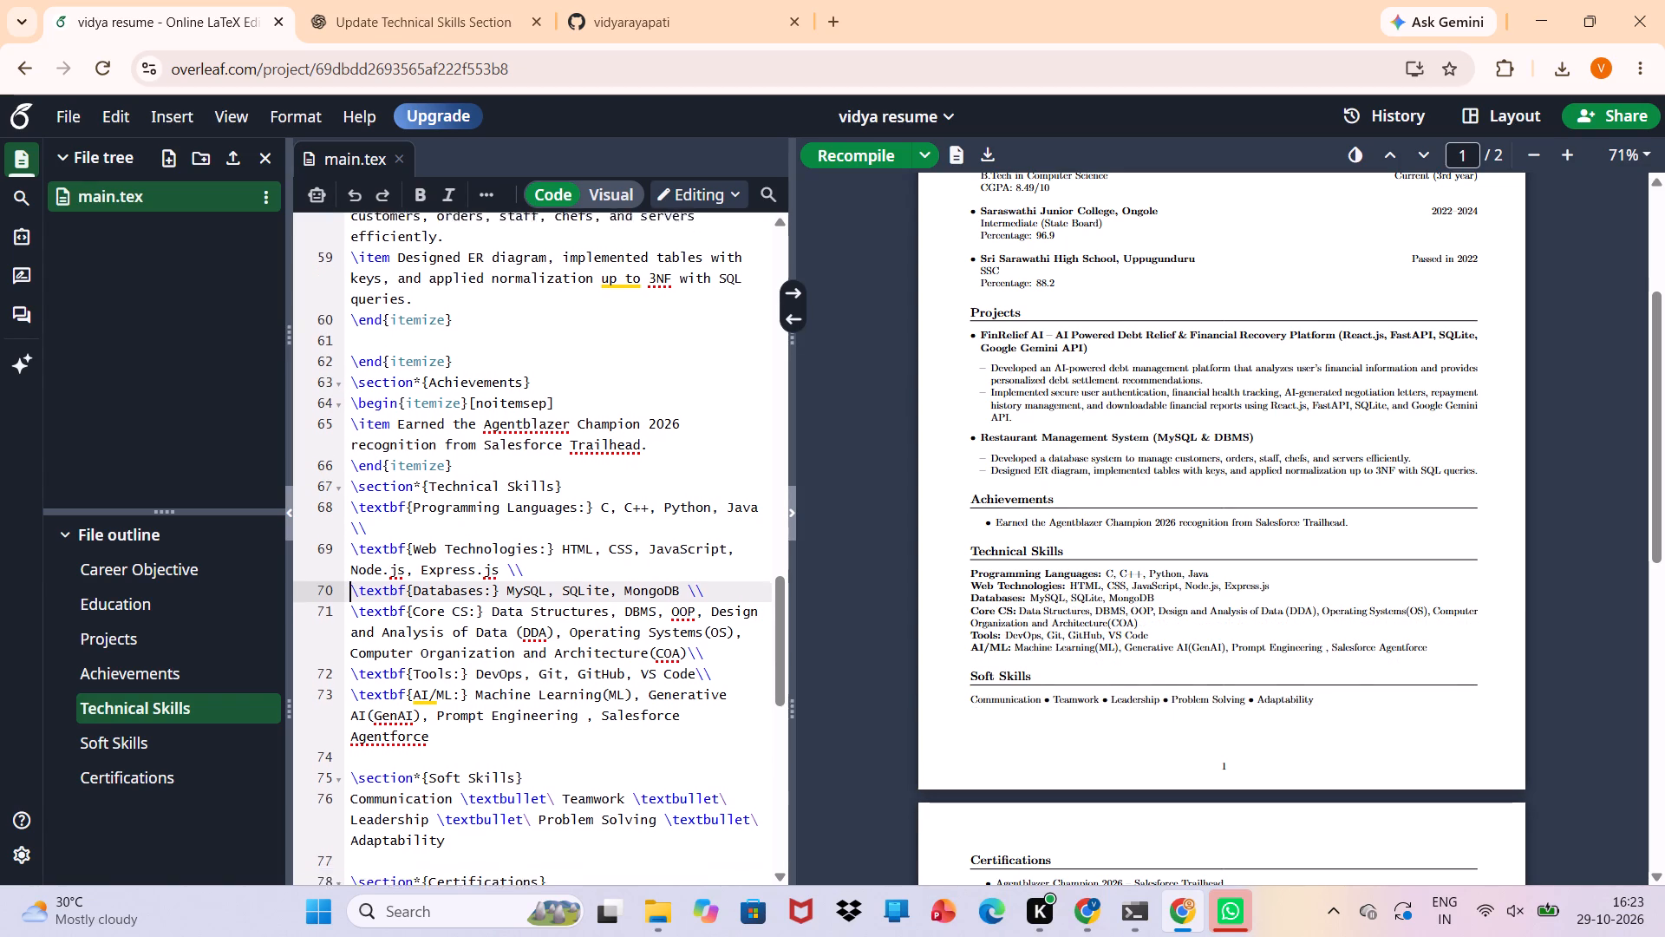
scroll(498, 644, "down", 1)
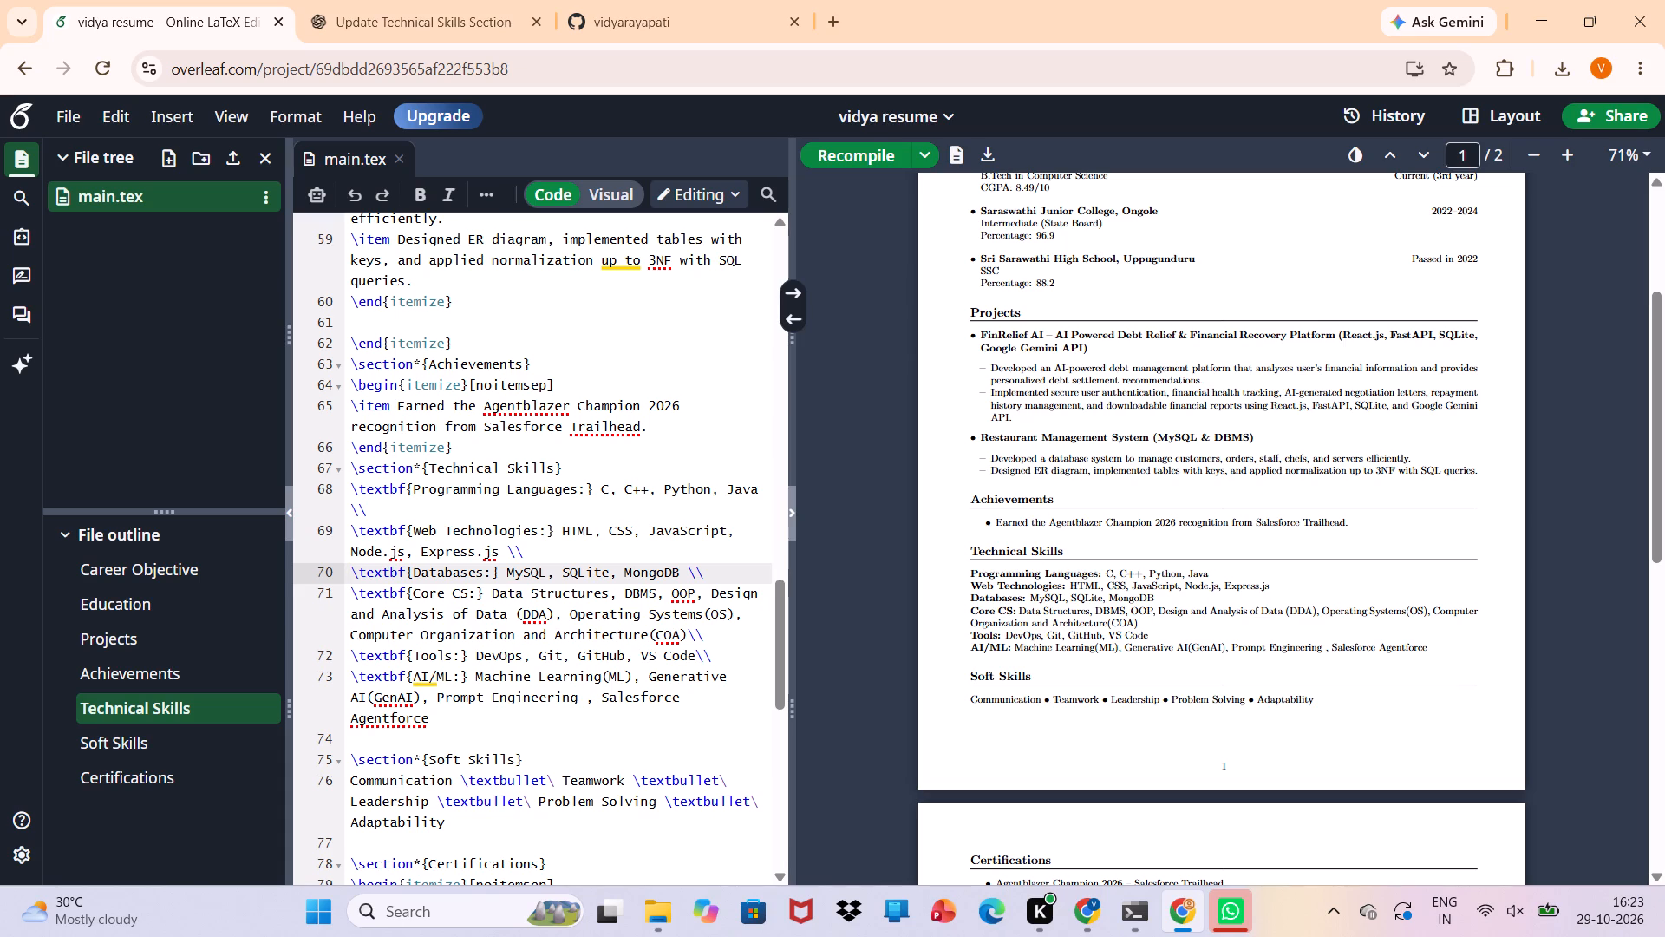
left_click_drag(546, 574, 510, 574)
key("ctrl+c")
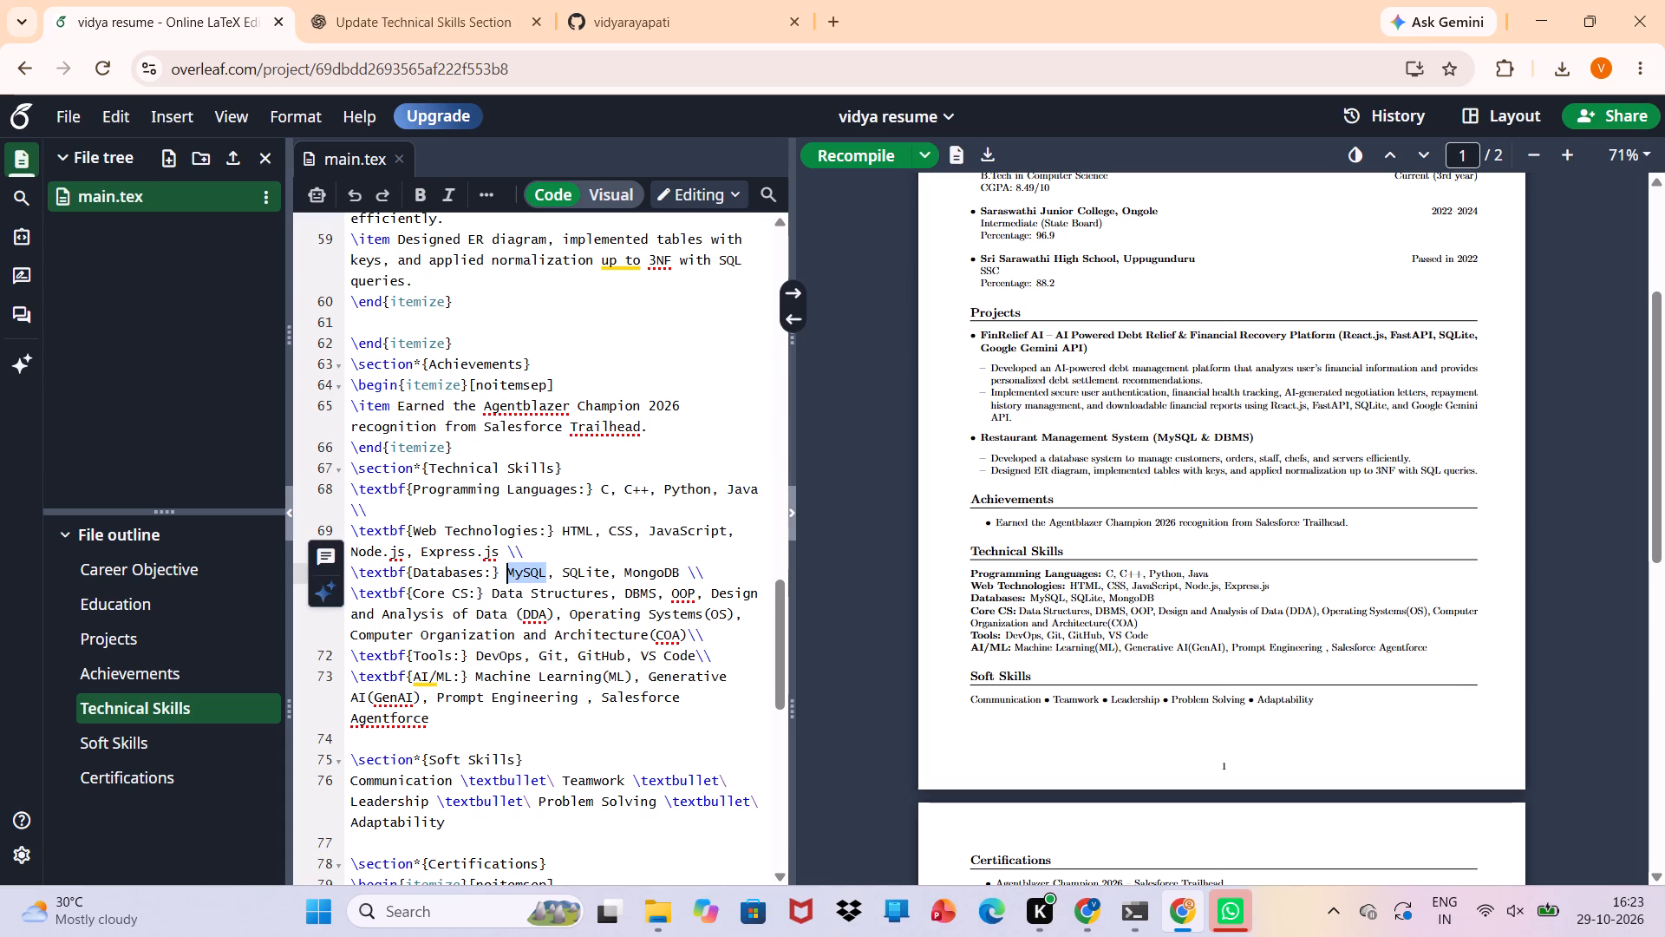
left_click(758, 488)
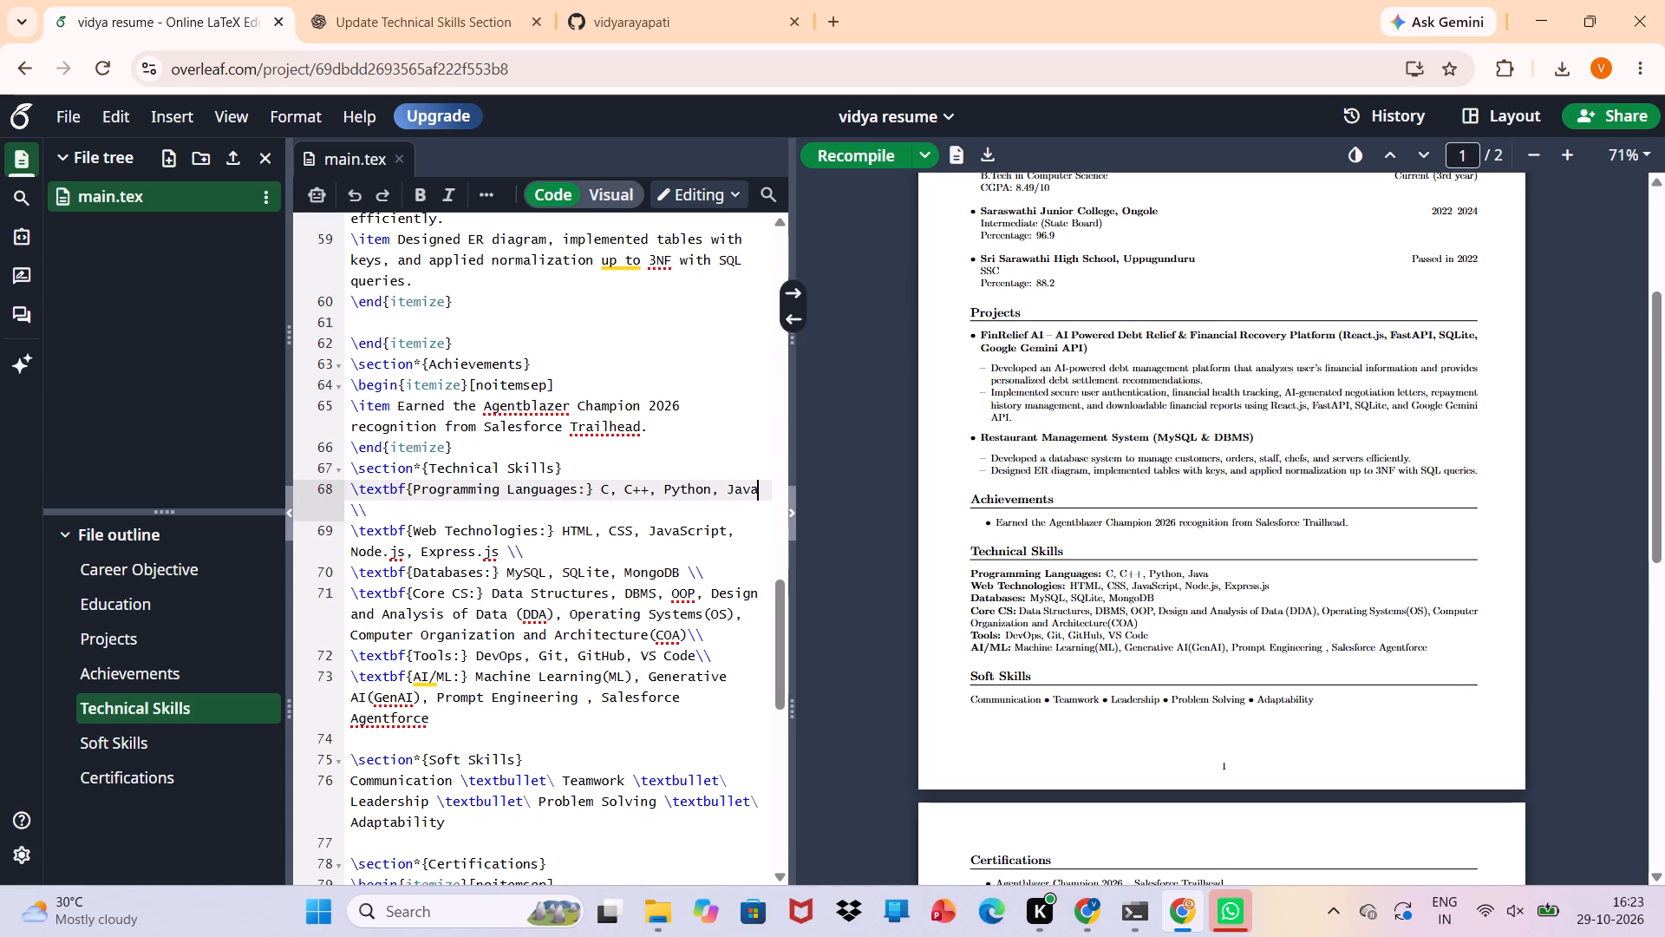
key("comma")
key("space")
key("ctrl+v")
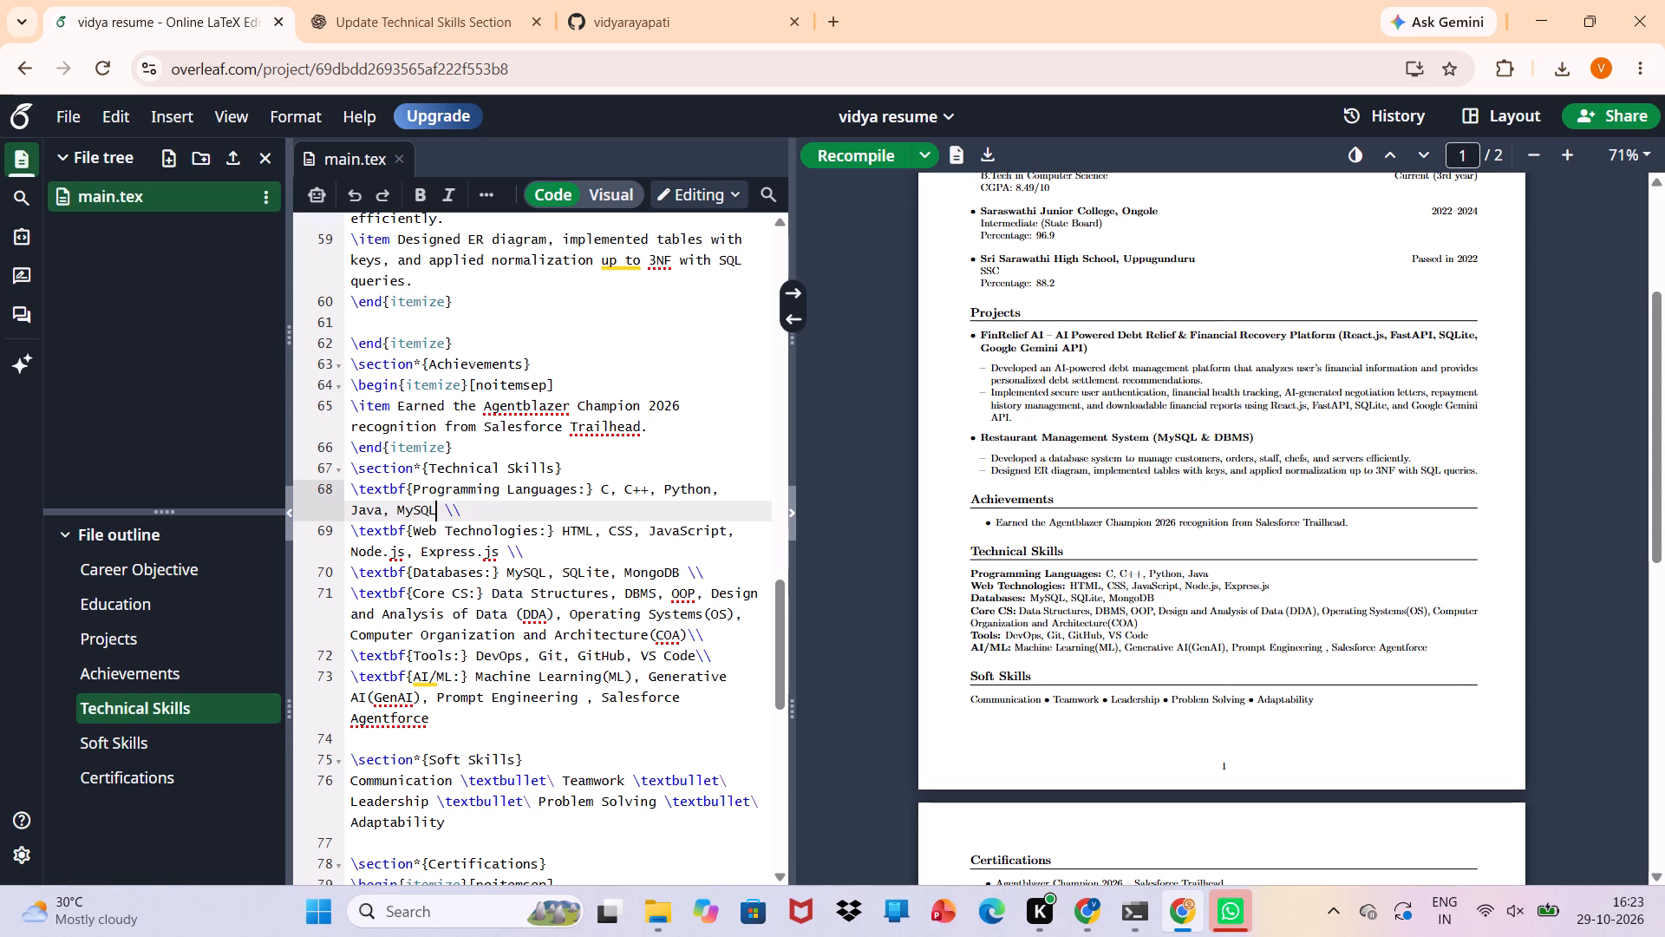
key("comma")
key("space")
type("Mo")
type("ng")
type("oDB")
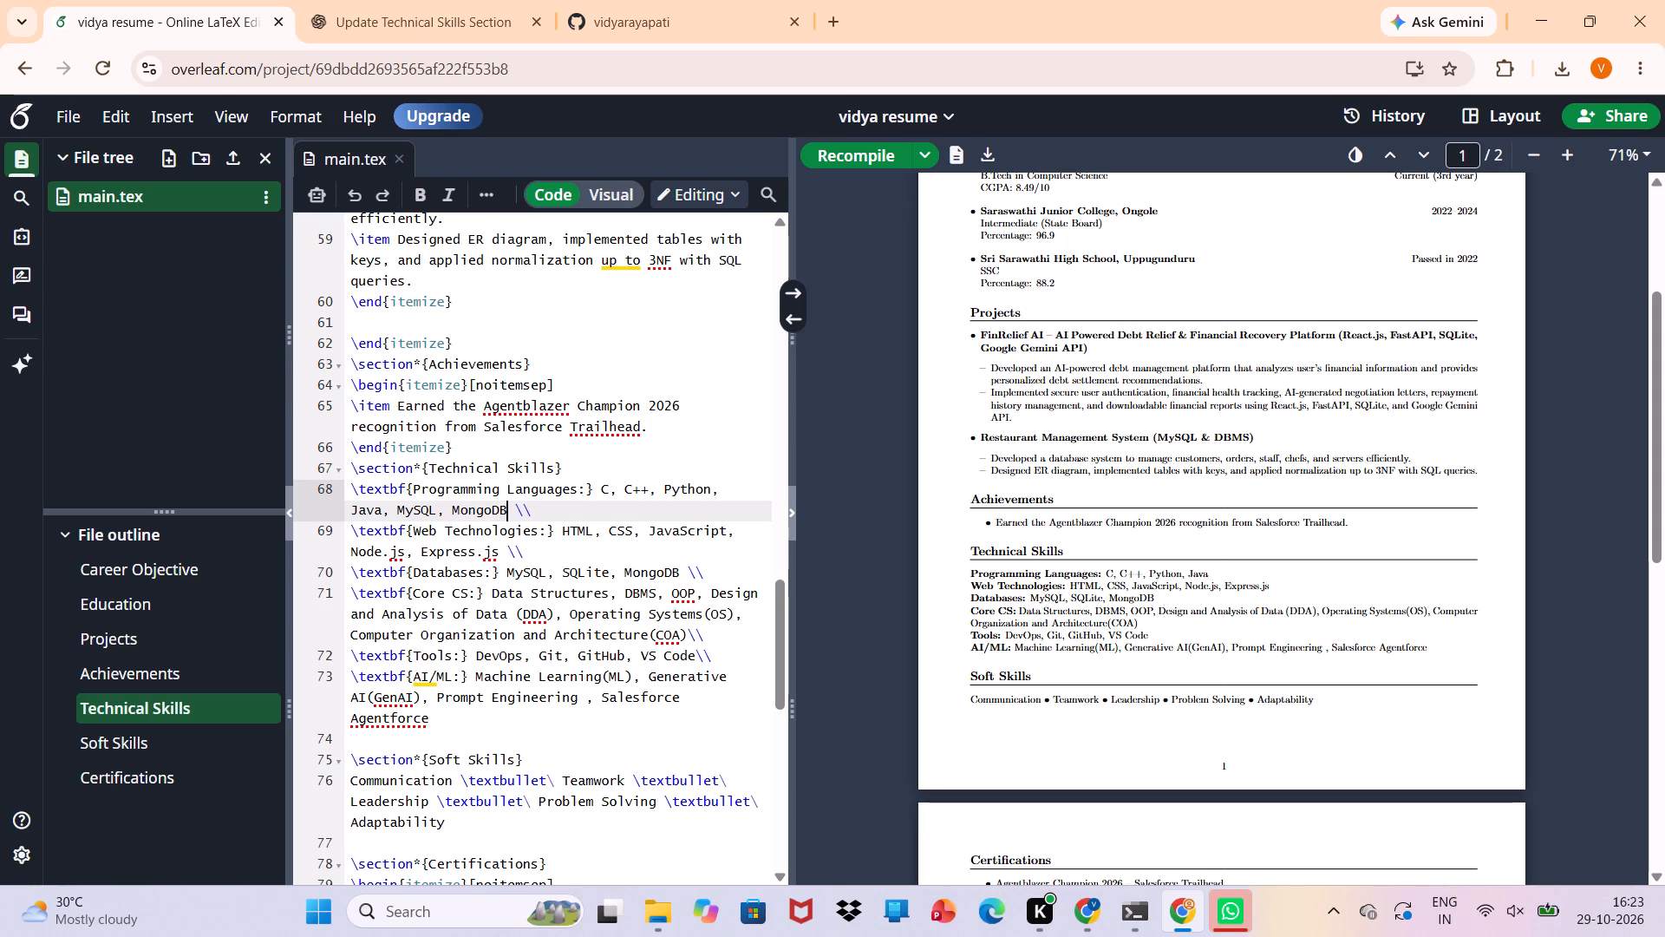
Delete the Databases line and its leftover empty line from Technical Skills, and recompile.
left_click_drag(727, 567, 409, 575)
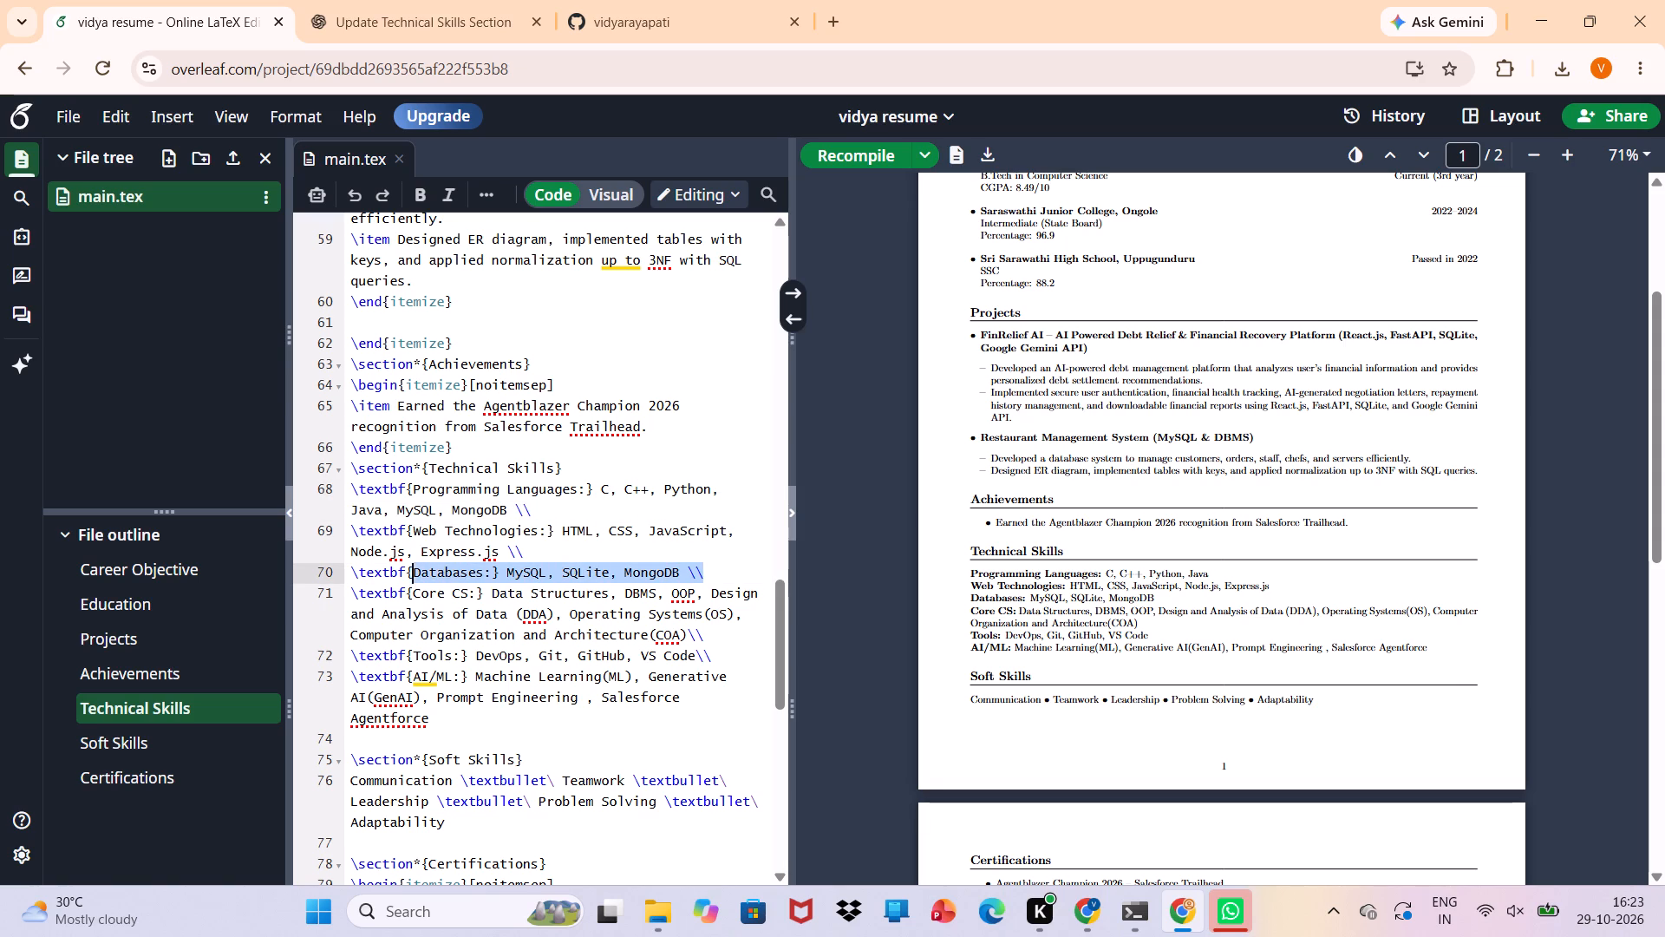
left_click_drag(409, 575, 352, 570)
key("BackSpace")
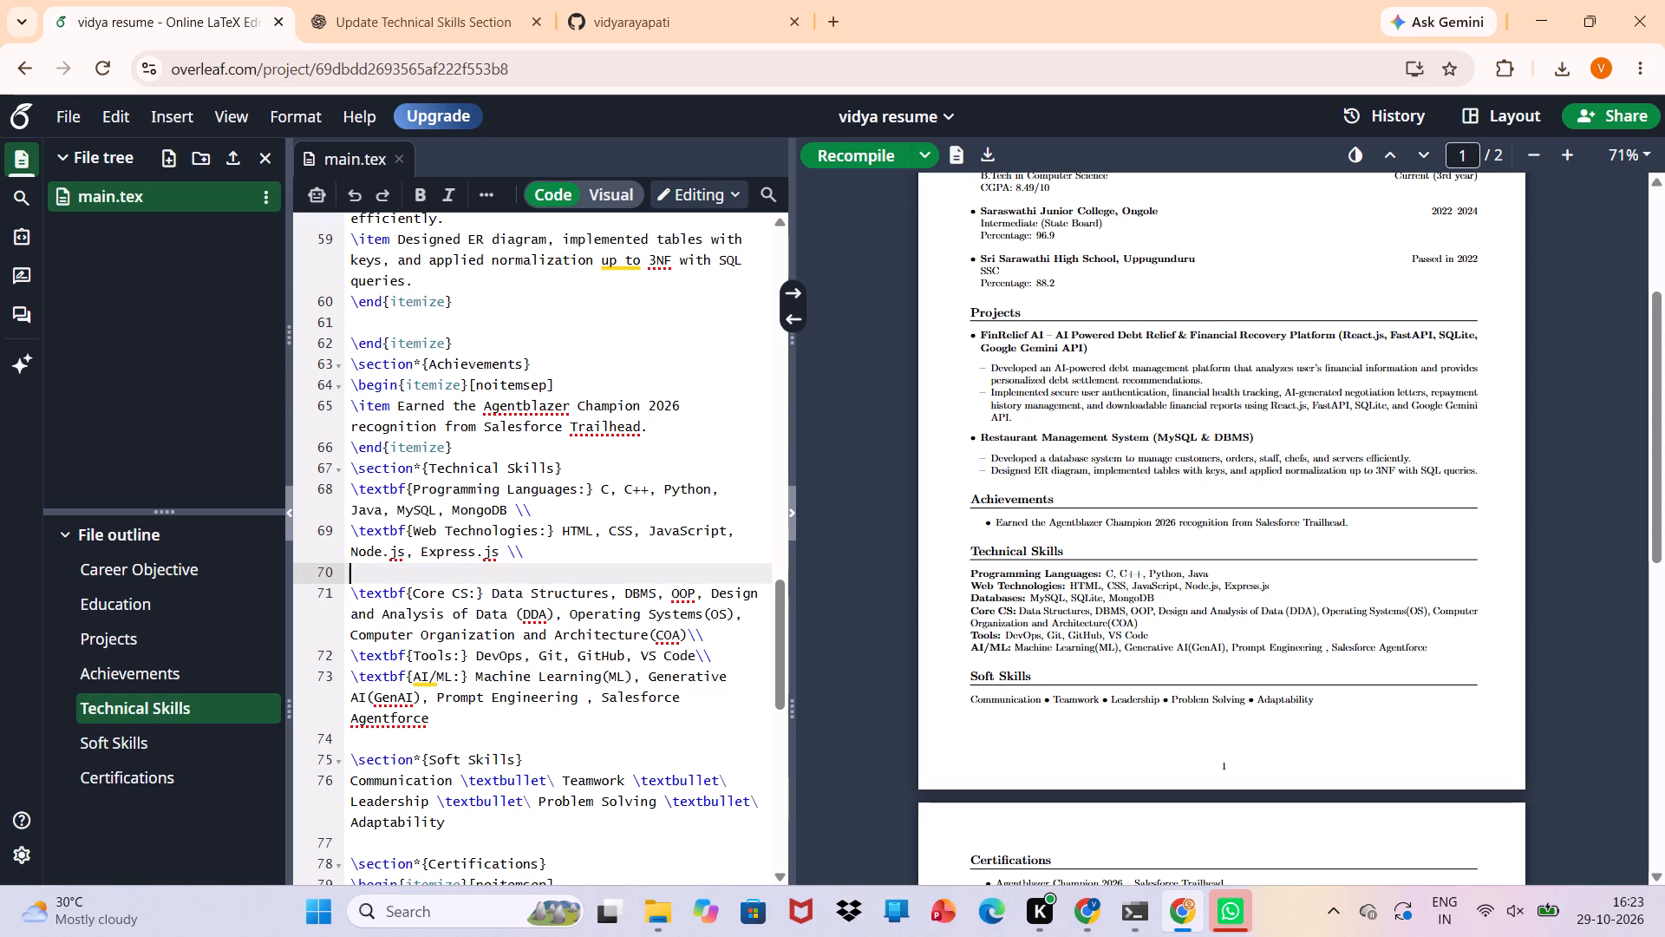
key("BackSpace")
key("ctrl+s")
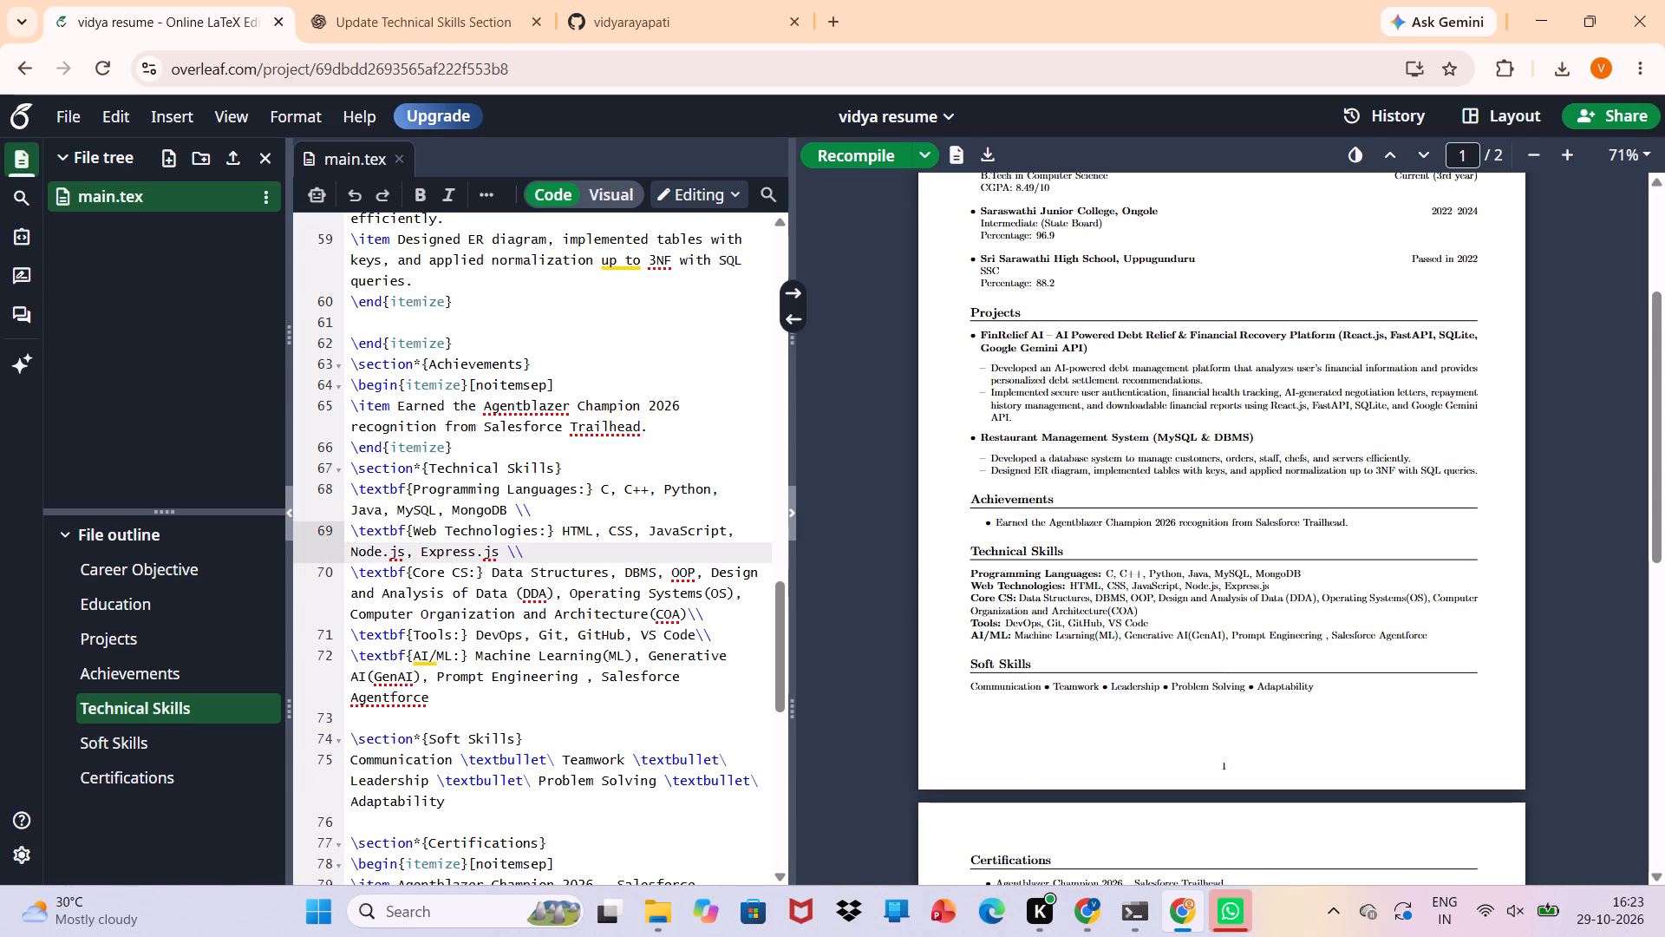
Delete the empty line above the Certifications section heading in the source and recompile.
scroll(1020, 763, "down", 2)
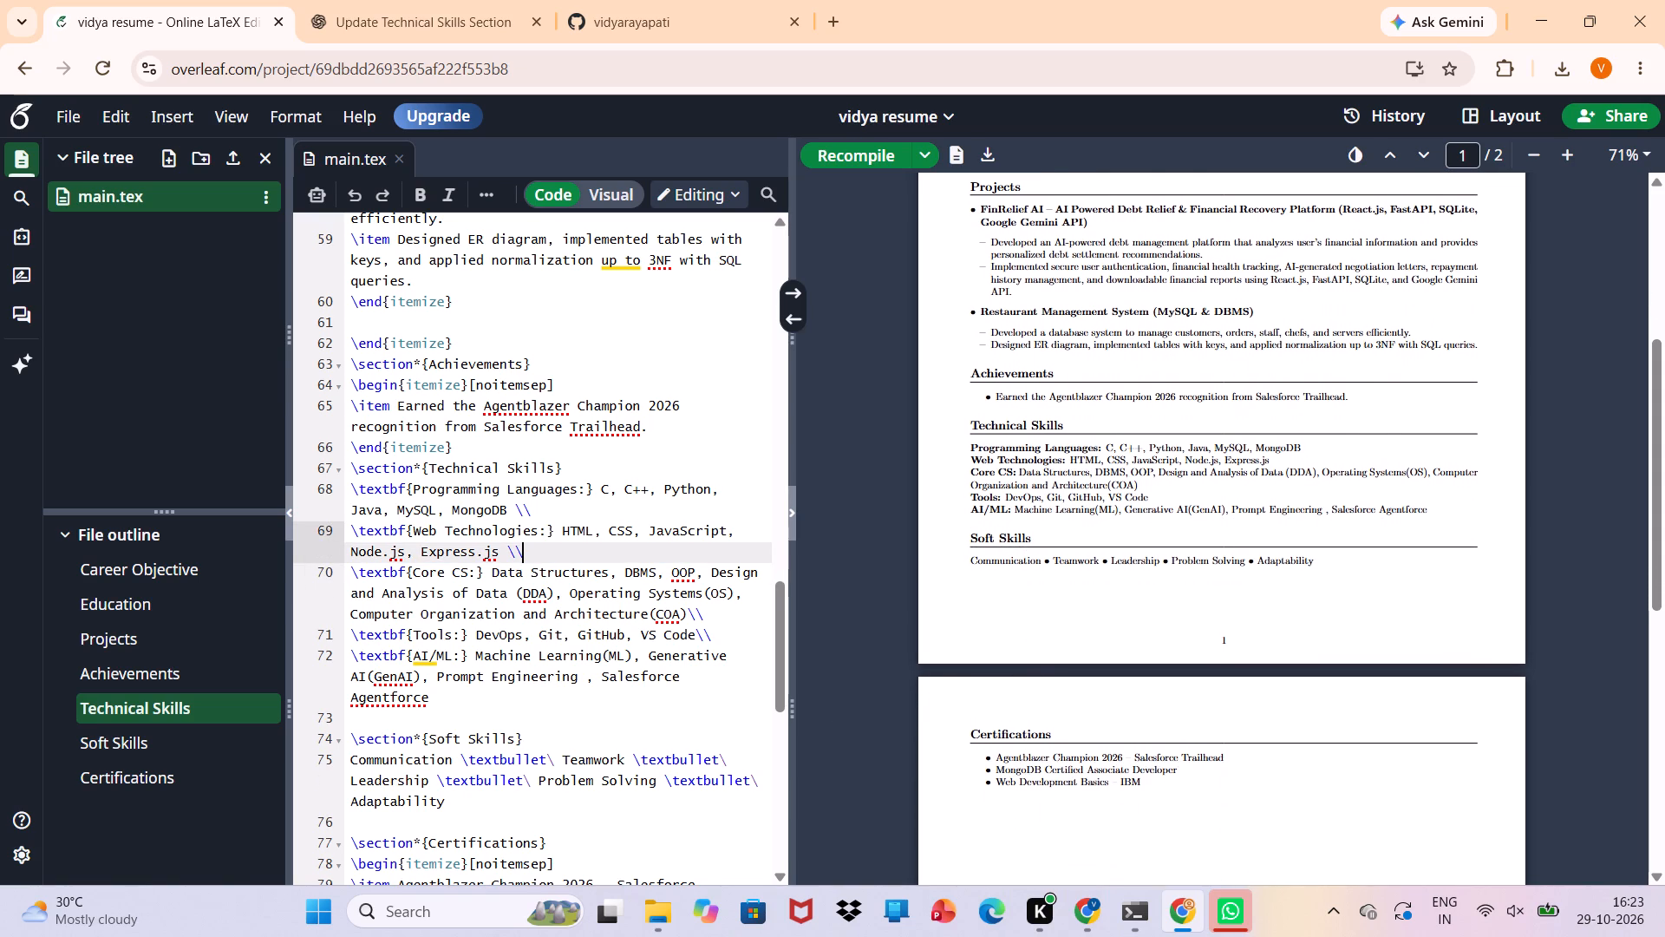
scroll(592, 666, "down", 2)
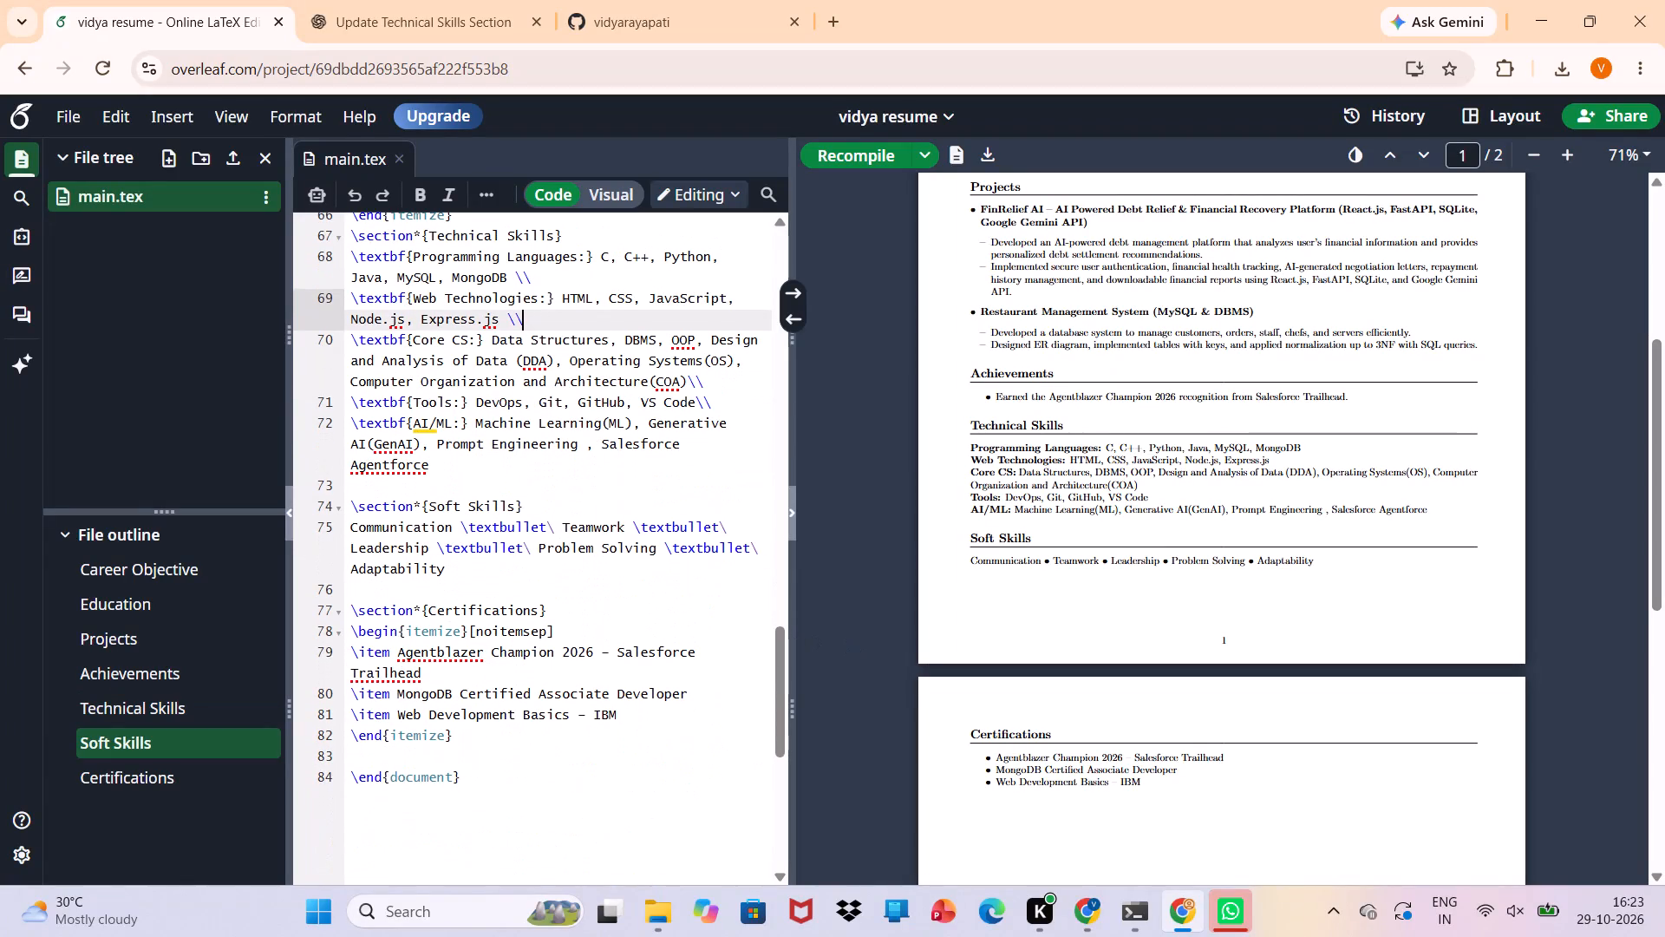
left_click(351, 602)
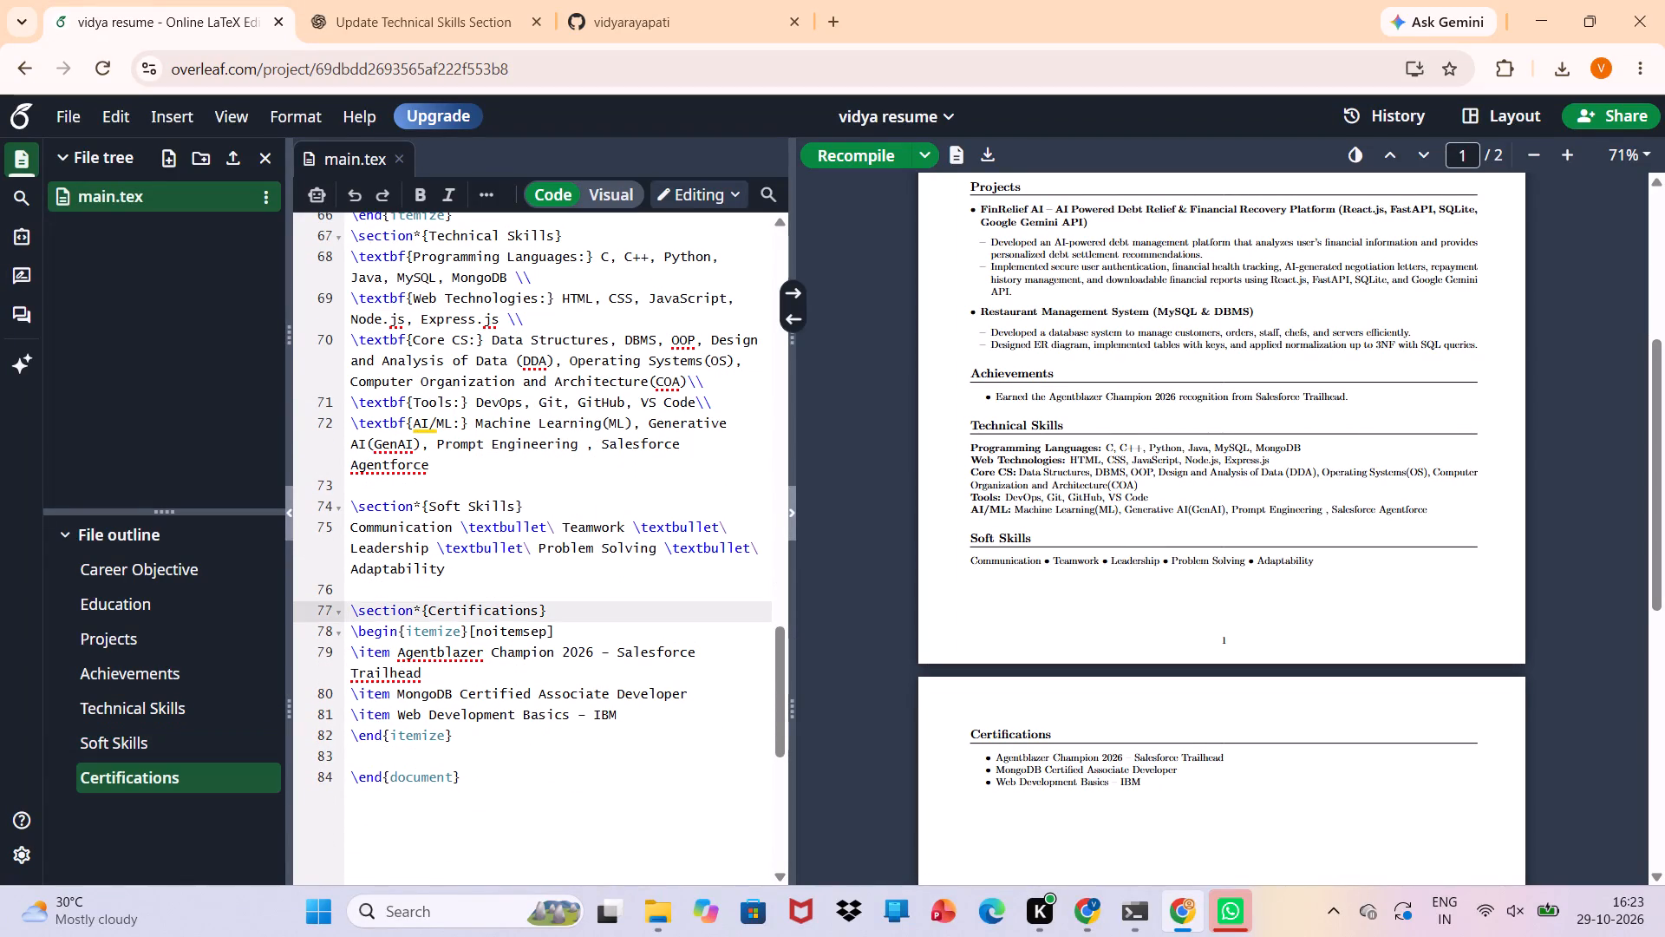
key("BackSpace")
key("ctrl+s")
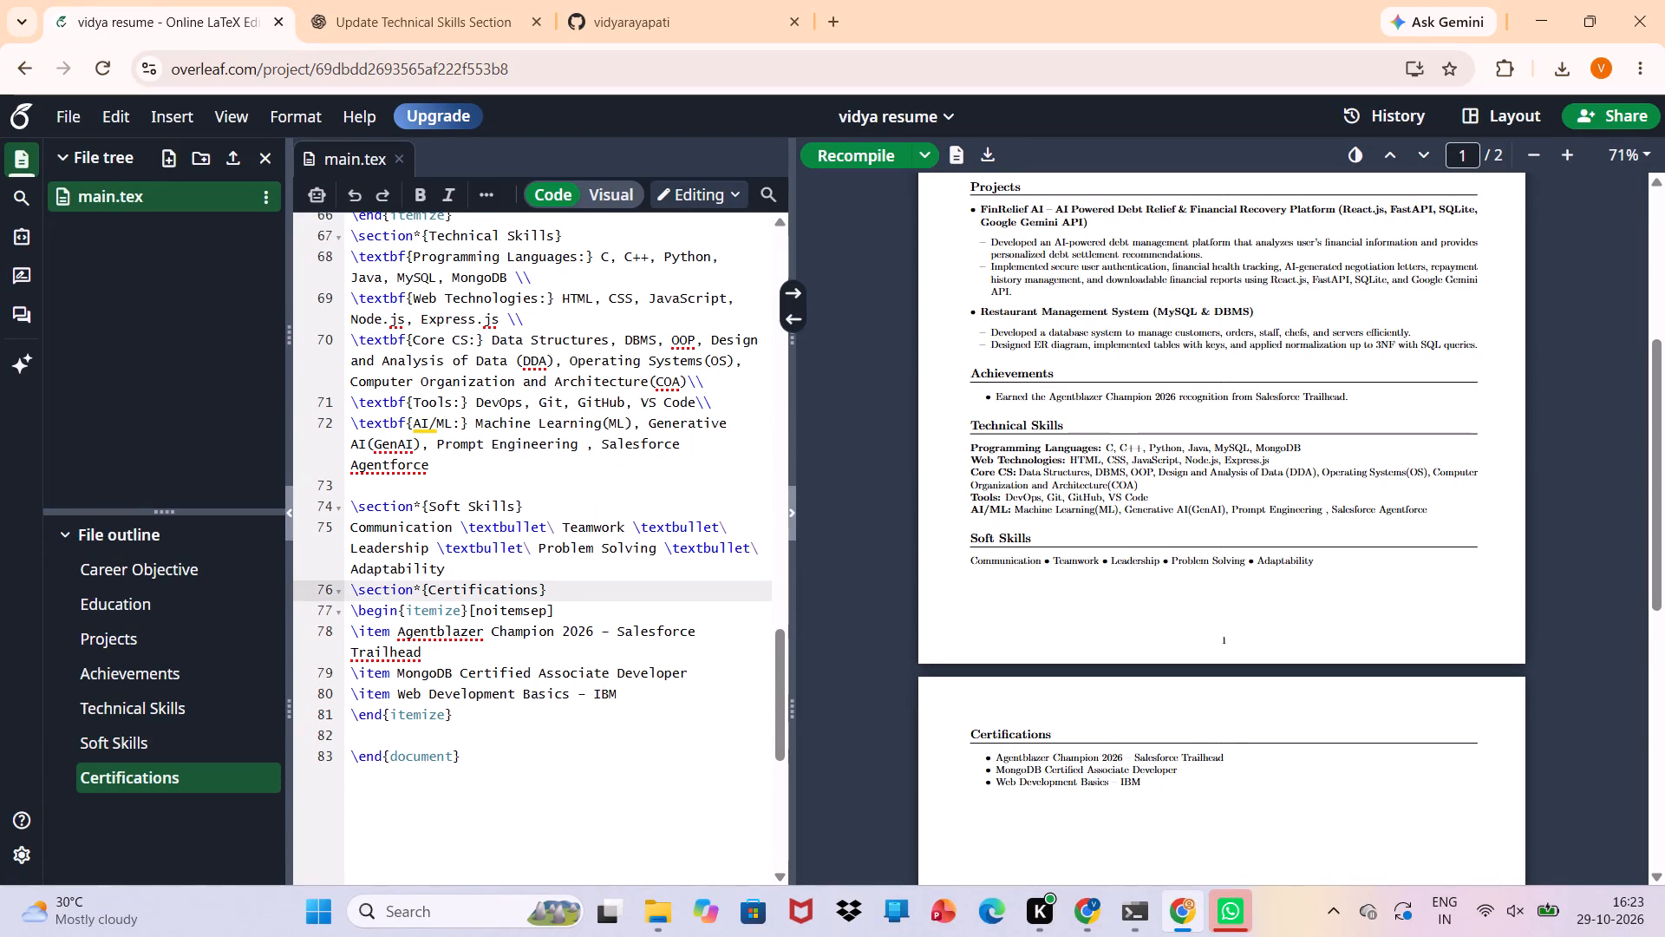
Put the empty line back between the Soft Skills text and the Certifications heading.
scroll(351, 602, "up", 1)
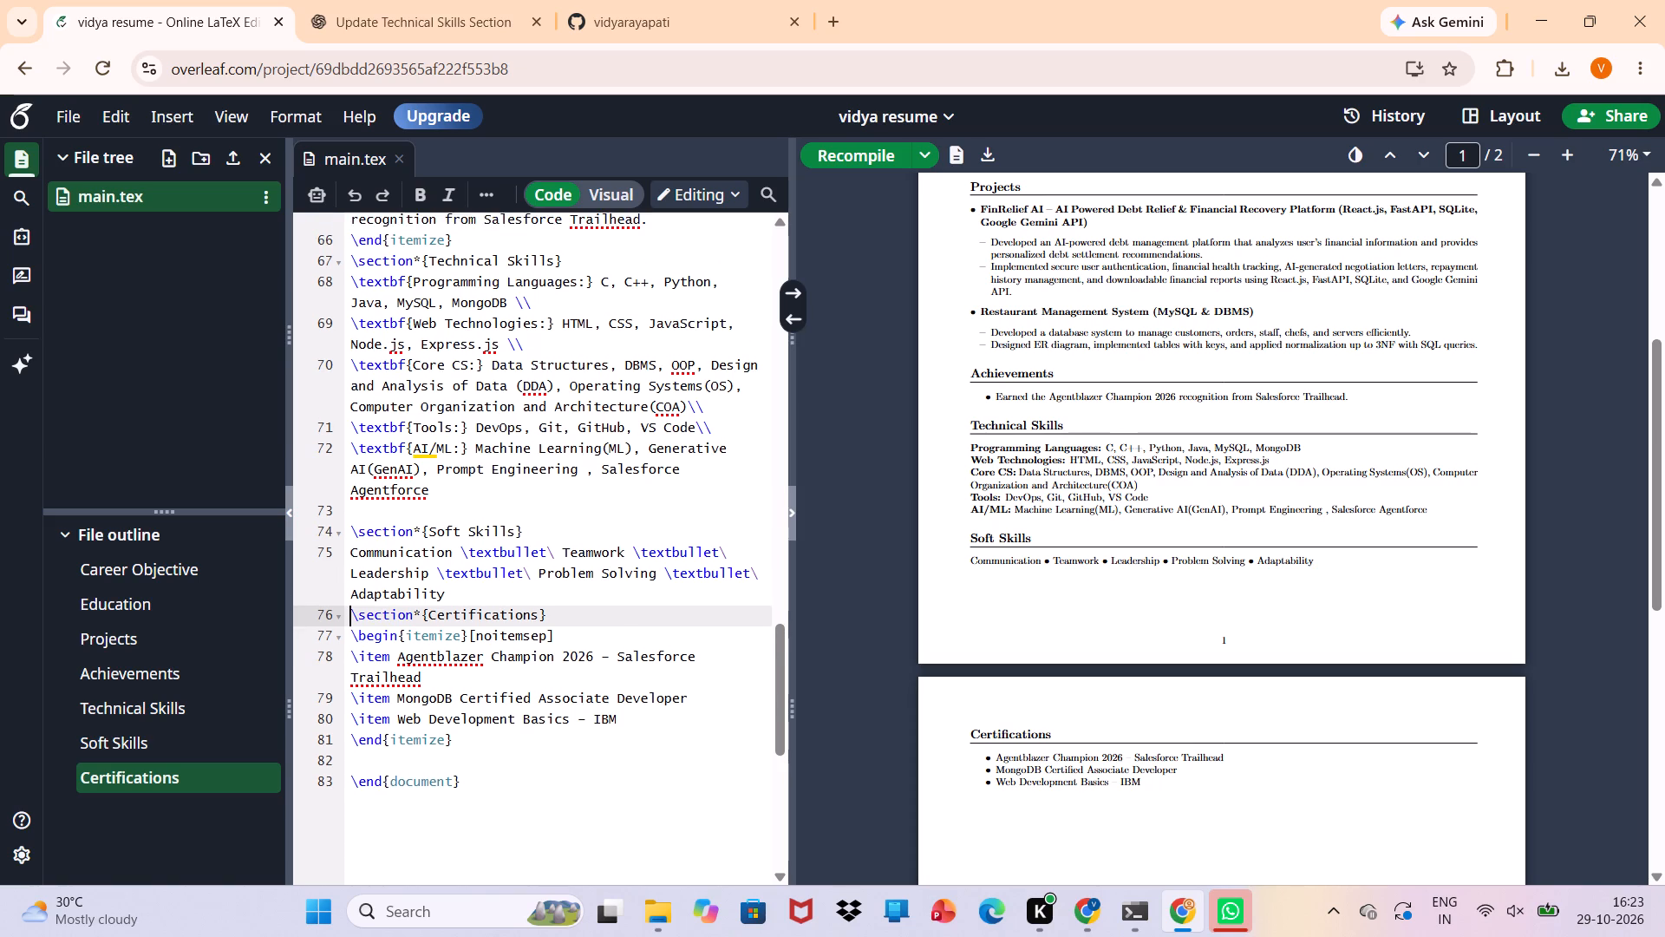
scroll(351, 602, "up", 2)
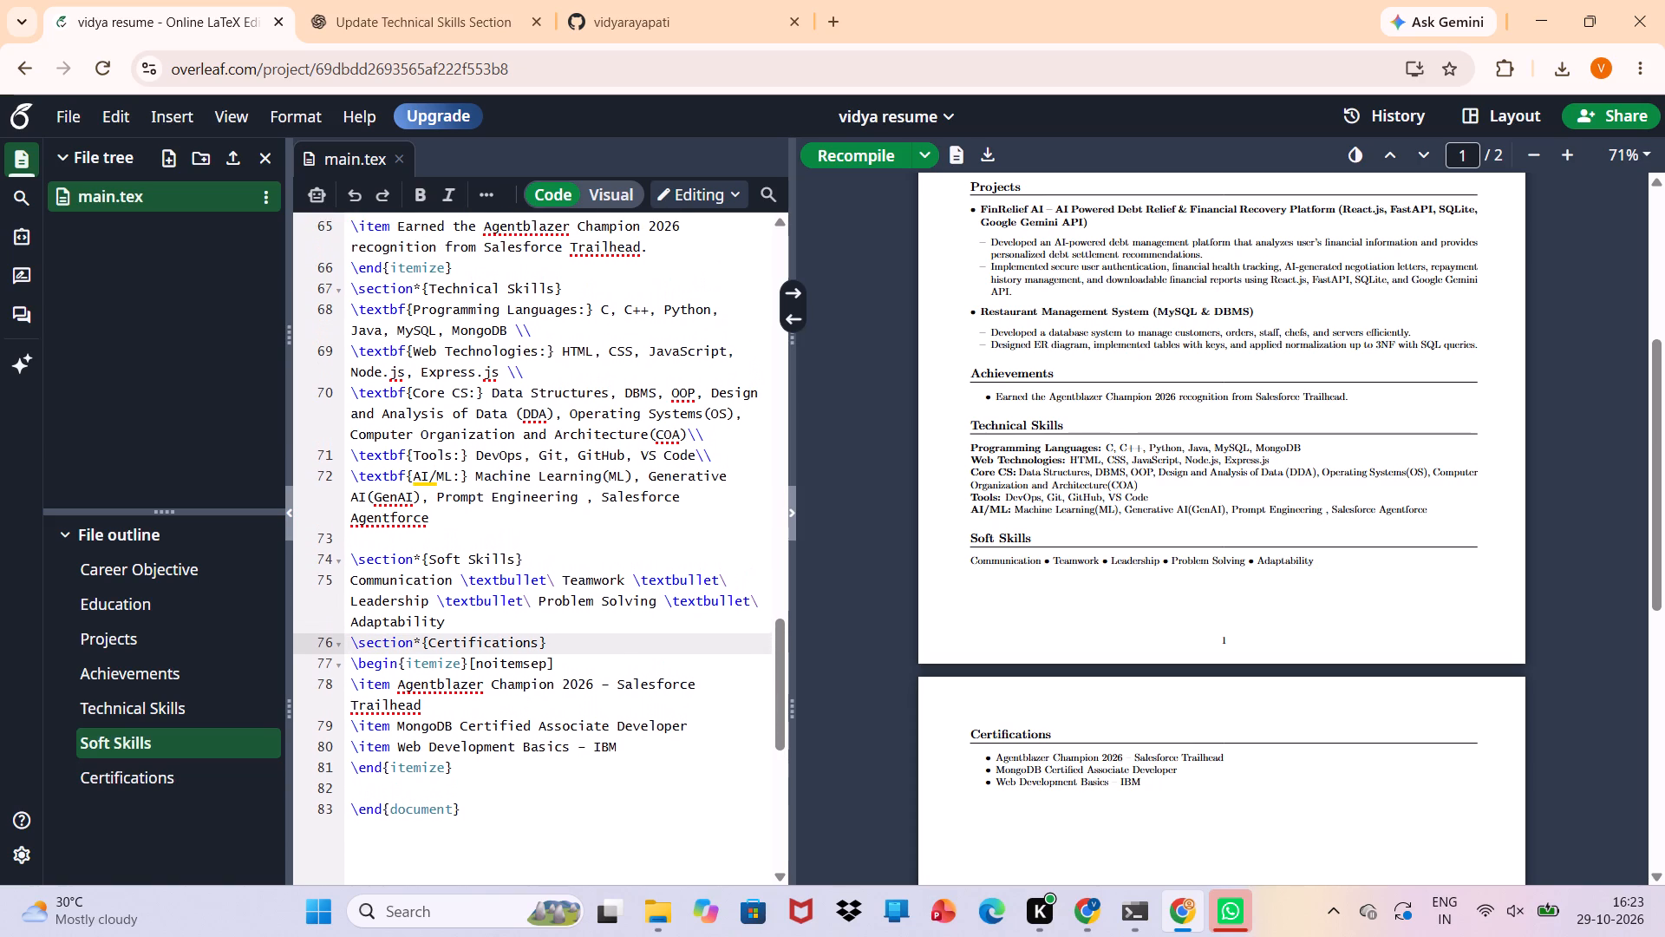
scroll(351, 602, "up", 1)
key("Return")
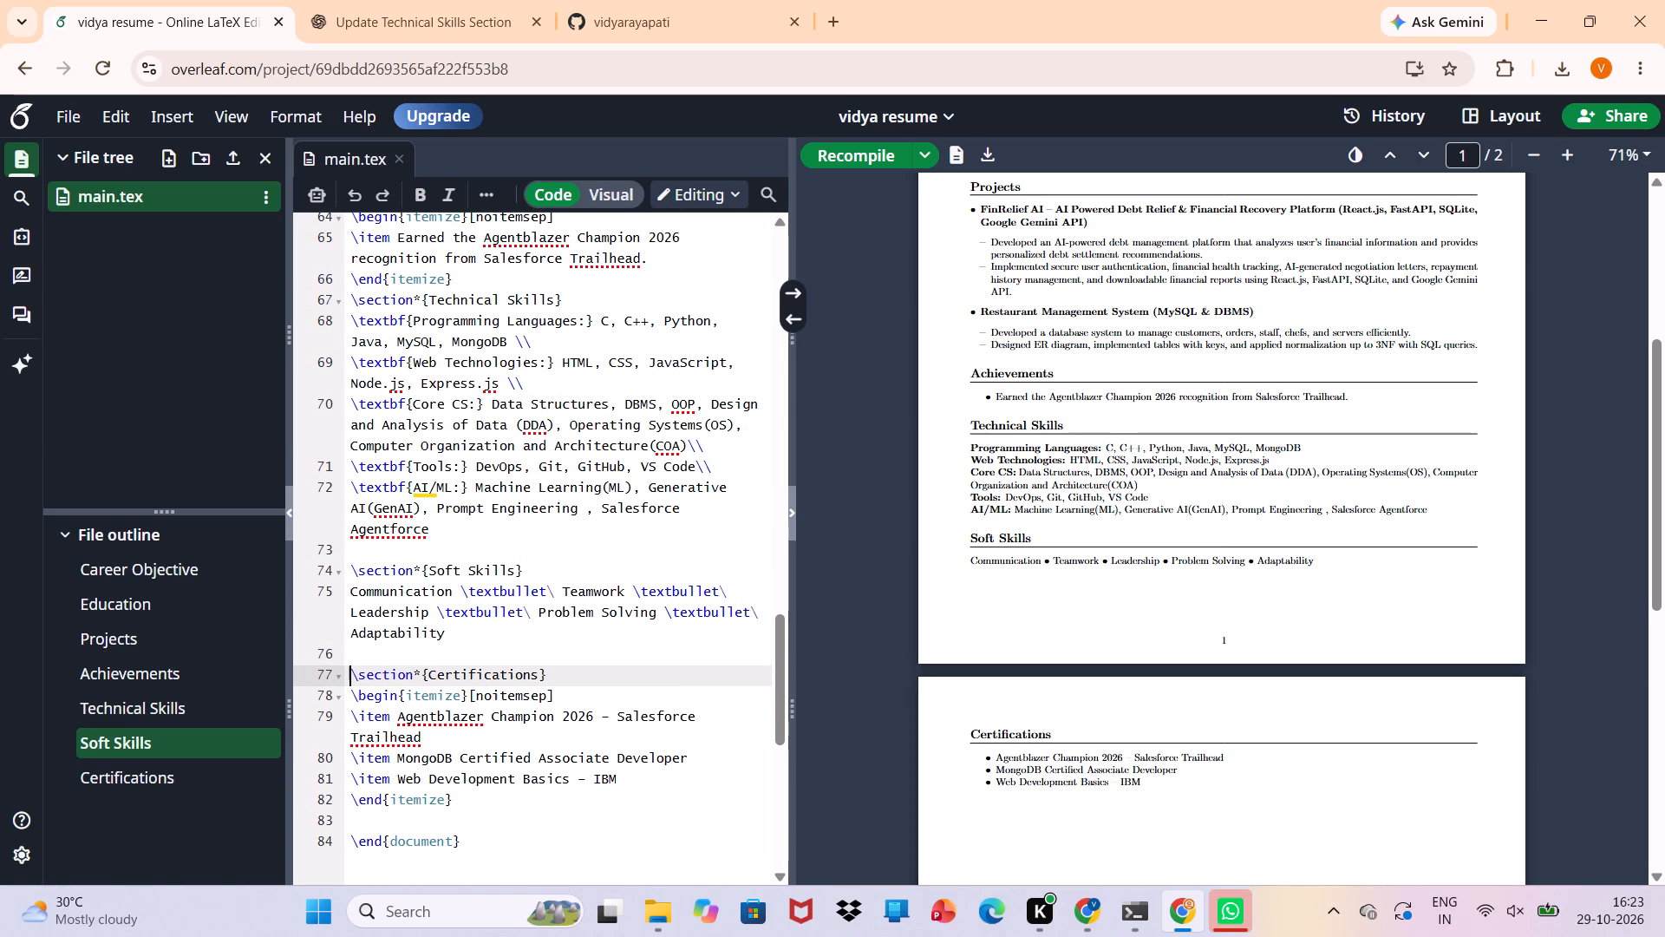
Set the \vspace between the SRM University and Saraswathi Junior College entries to 0cm and recompile.
scroll(351, 602, "up", 1)
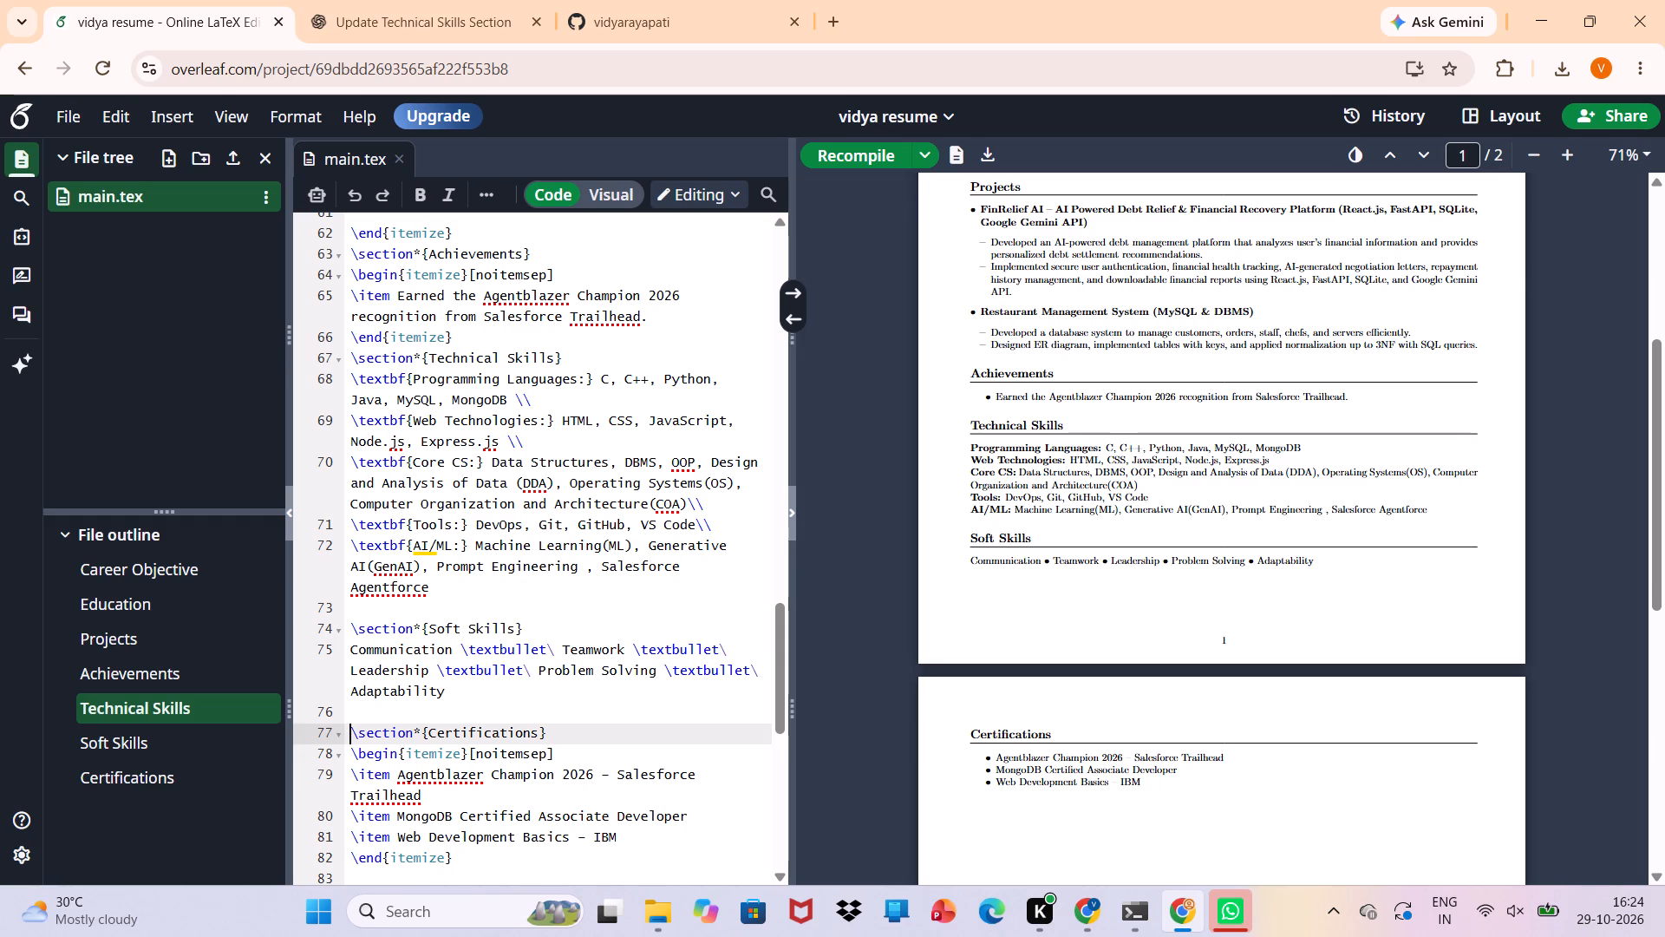
scroll(351, 602, "up", 3)
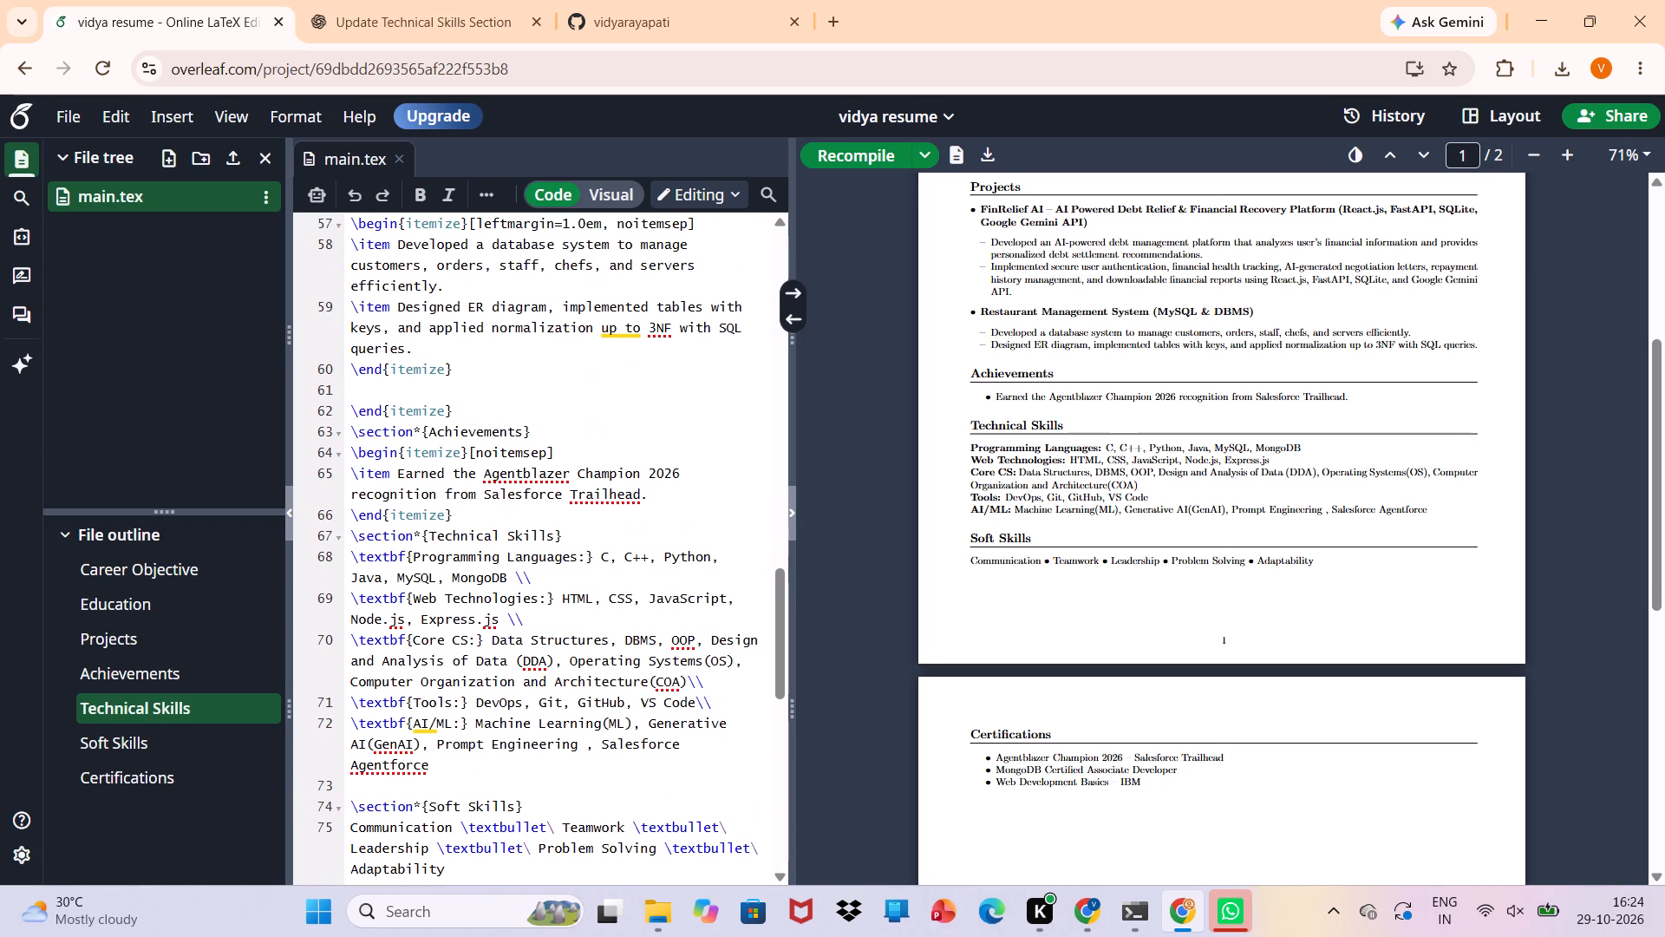
scroll(351, 602, "up", 1)
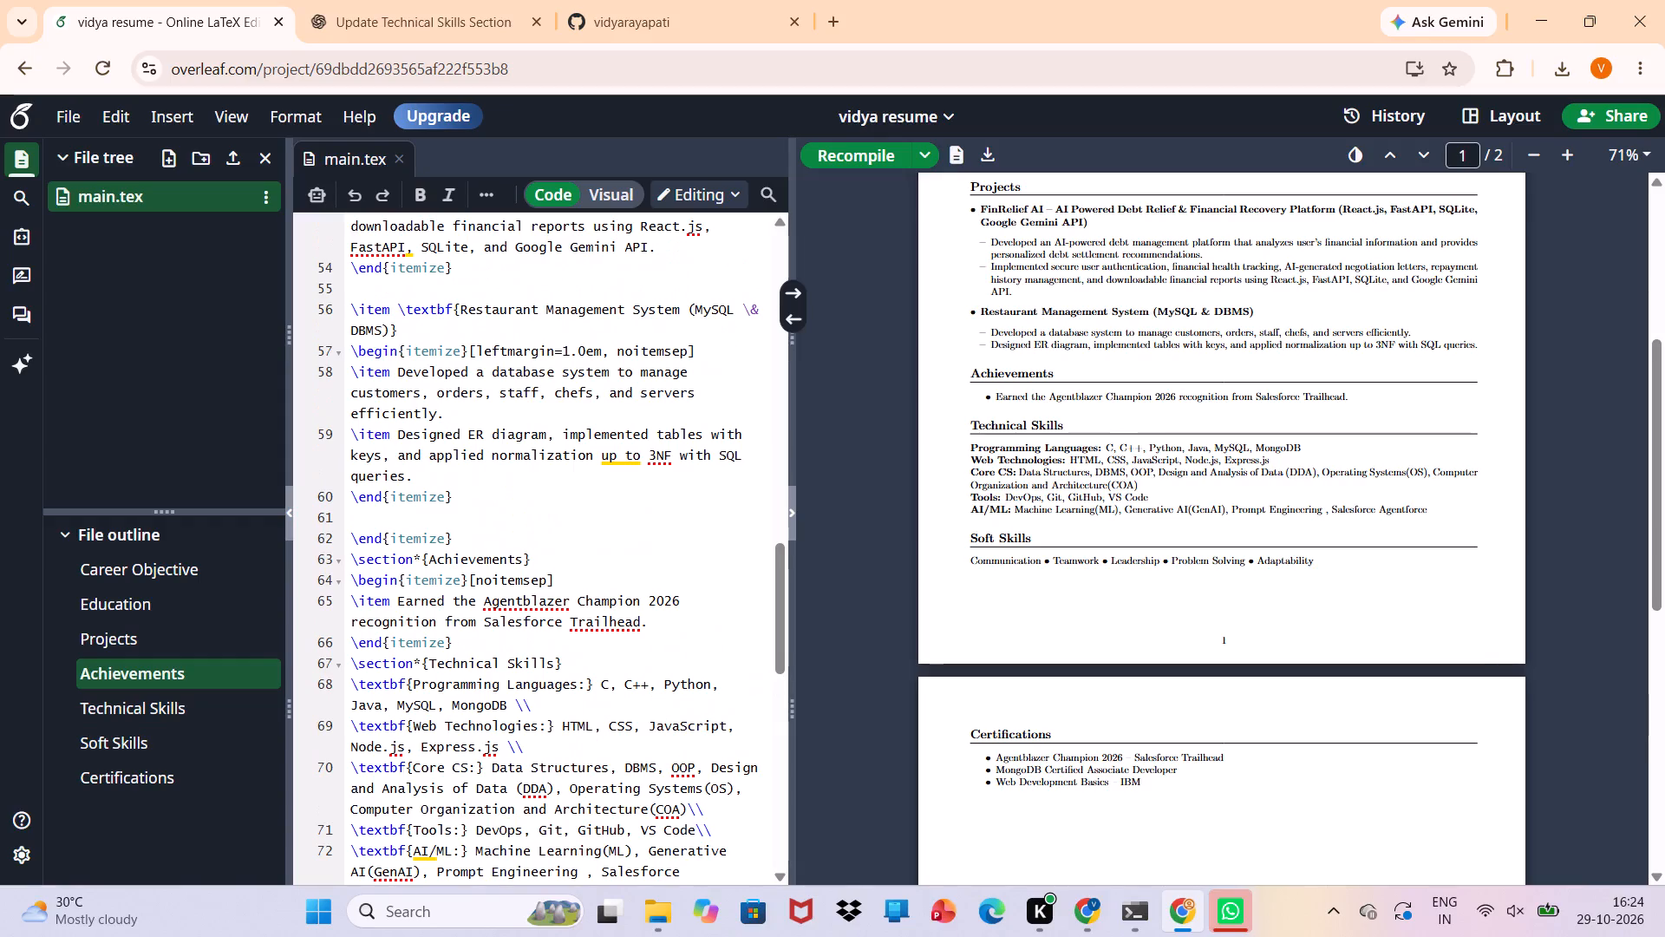
scroll(1080, 474, "up", 2)
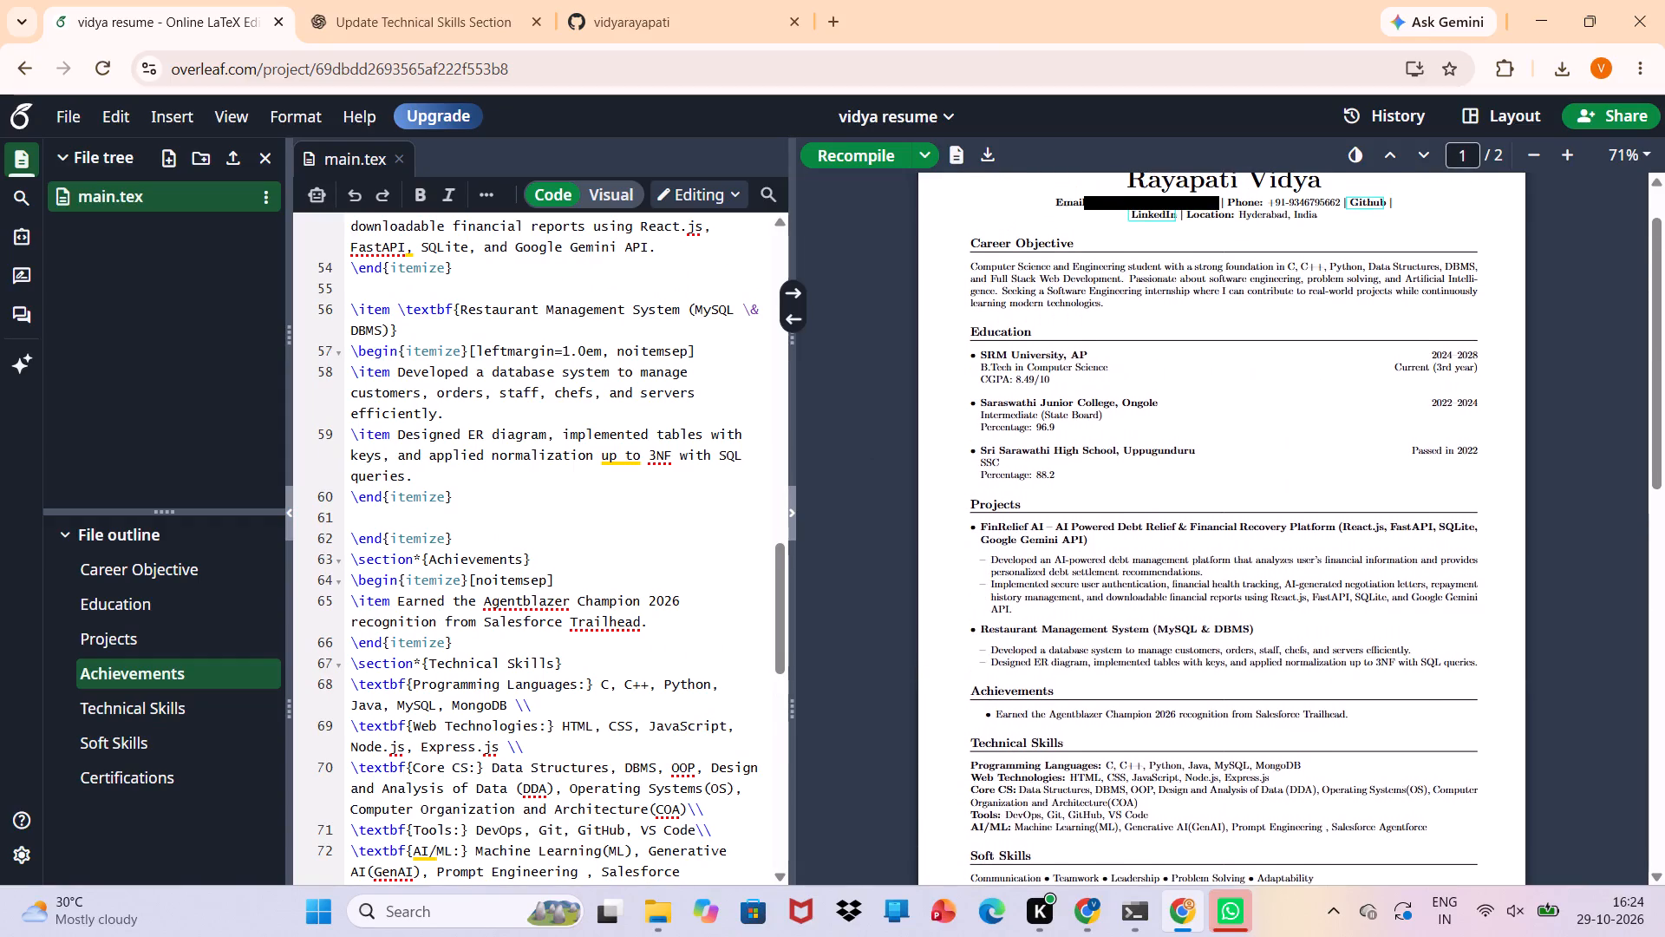
scroll(1080, 474, "up", 1)
scroll(624, 389, "up", 2)
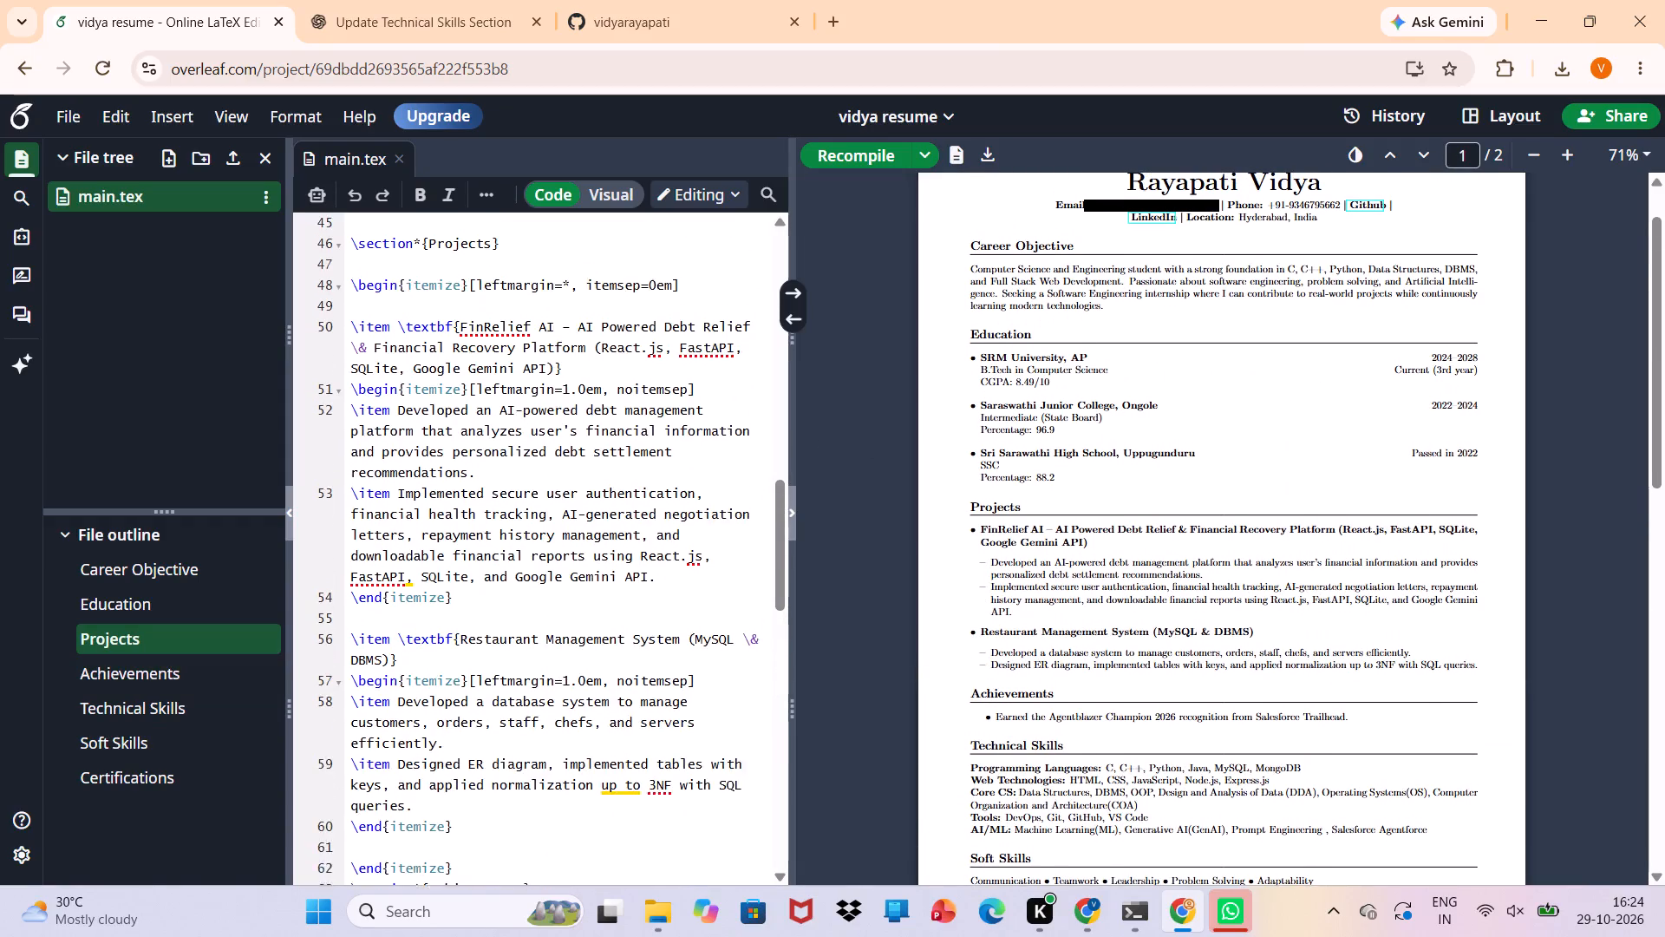
scroll(624, 389, "up", 6)
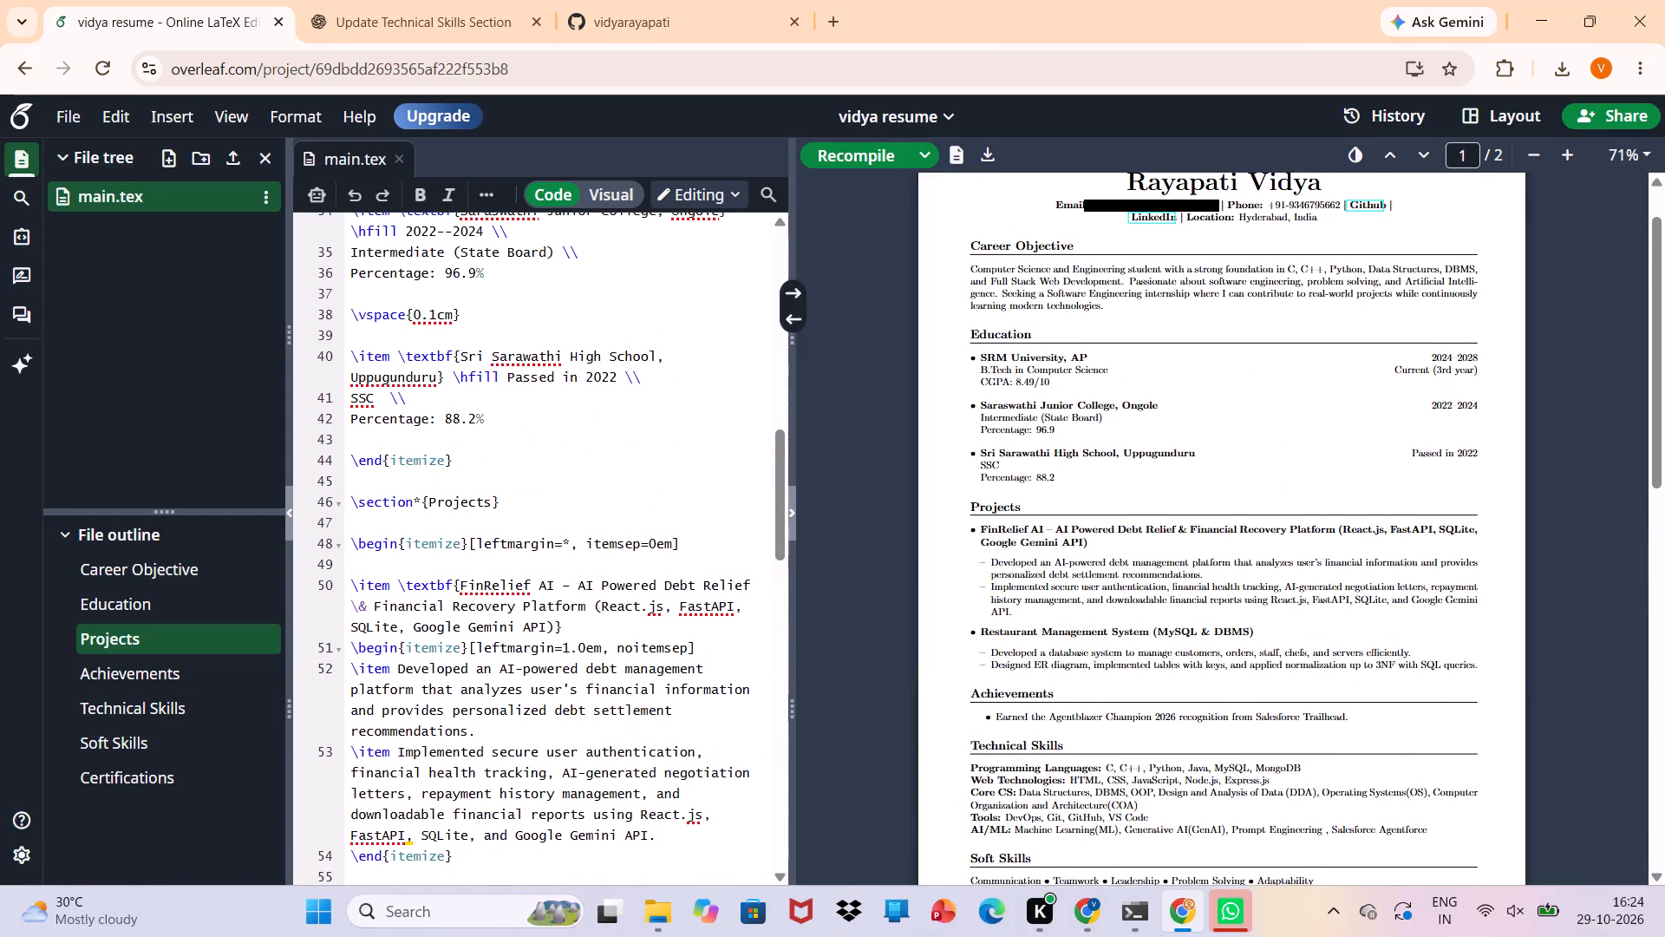
scroll(624, 389, "up", 1)
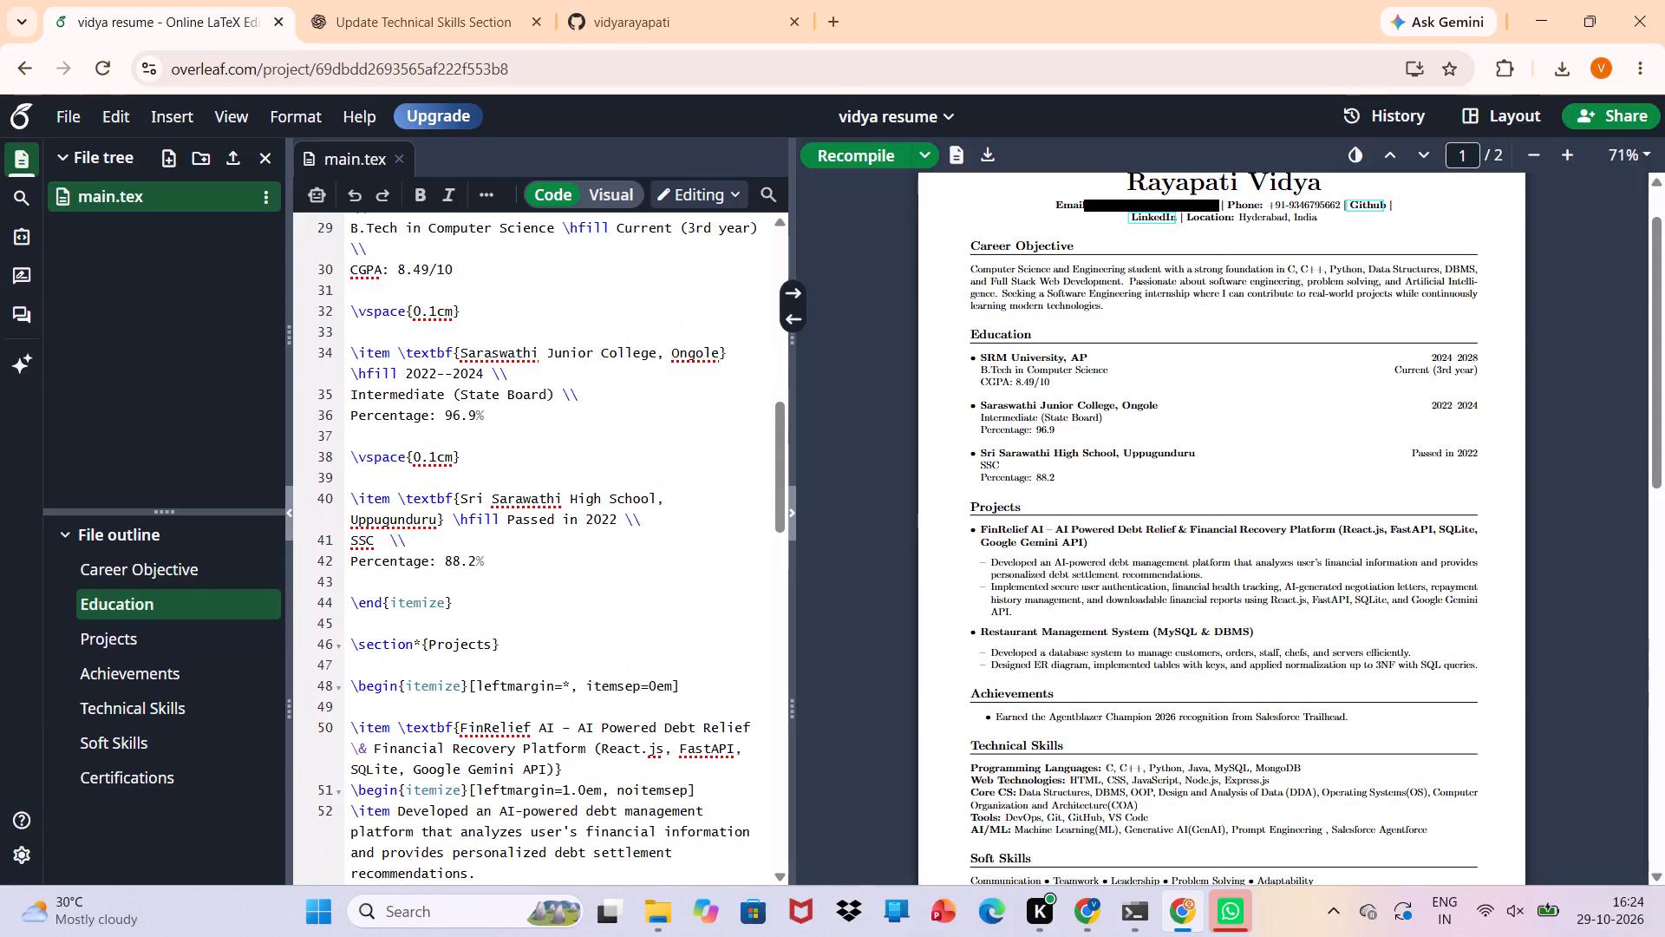
scroll(621, 404, "up", 2)
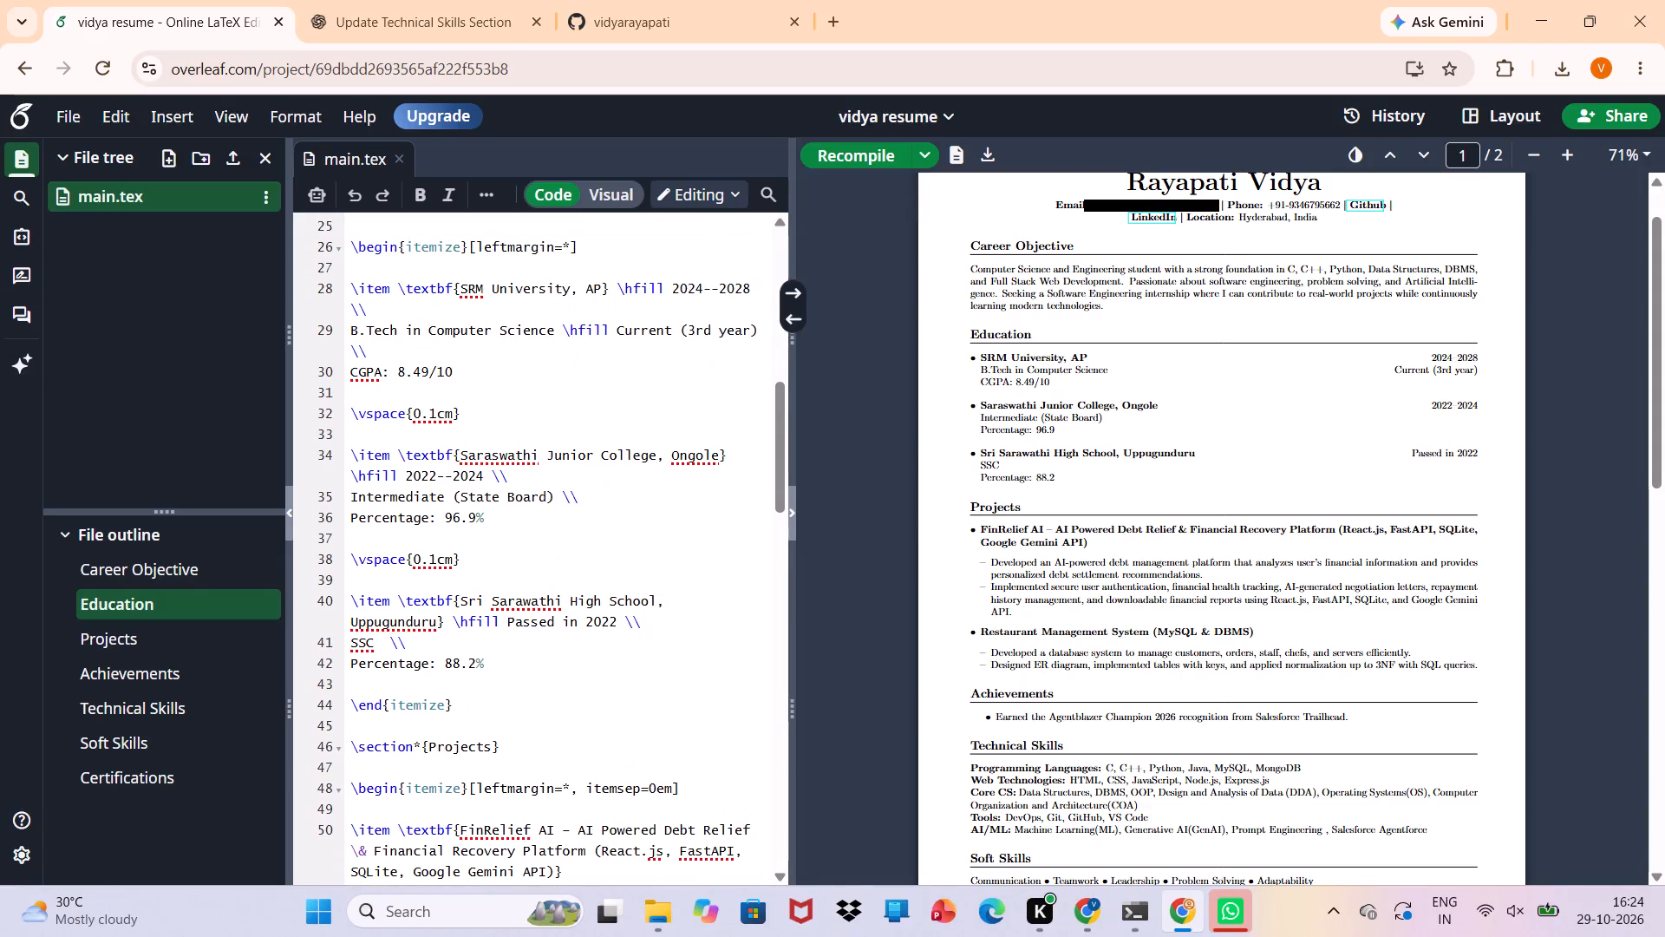
left_click(436, 416)
key("BackSpace")
key("BackSpace")
key("ctrl+s")
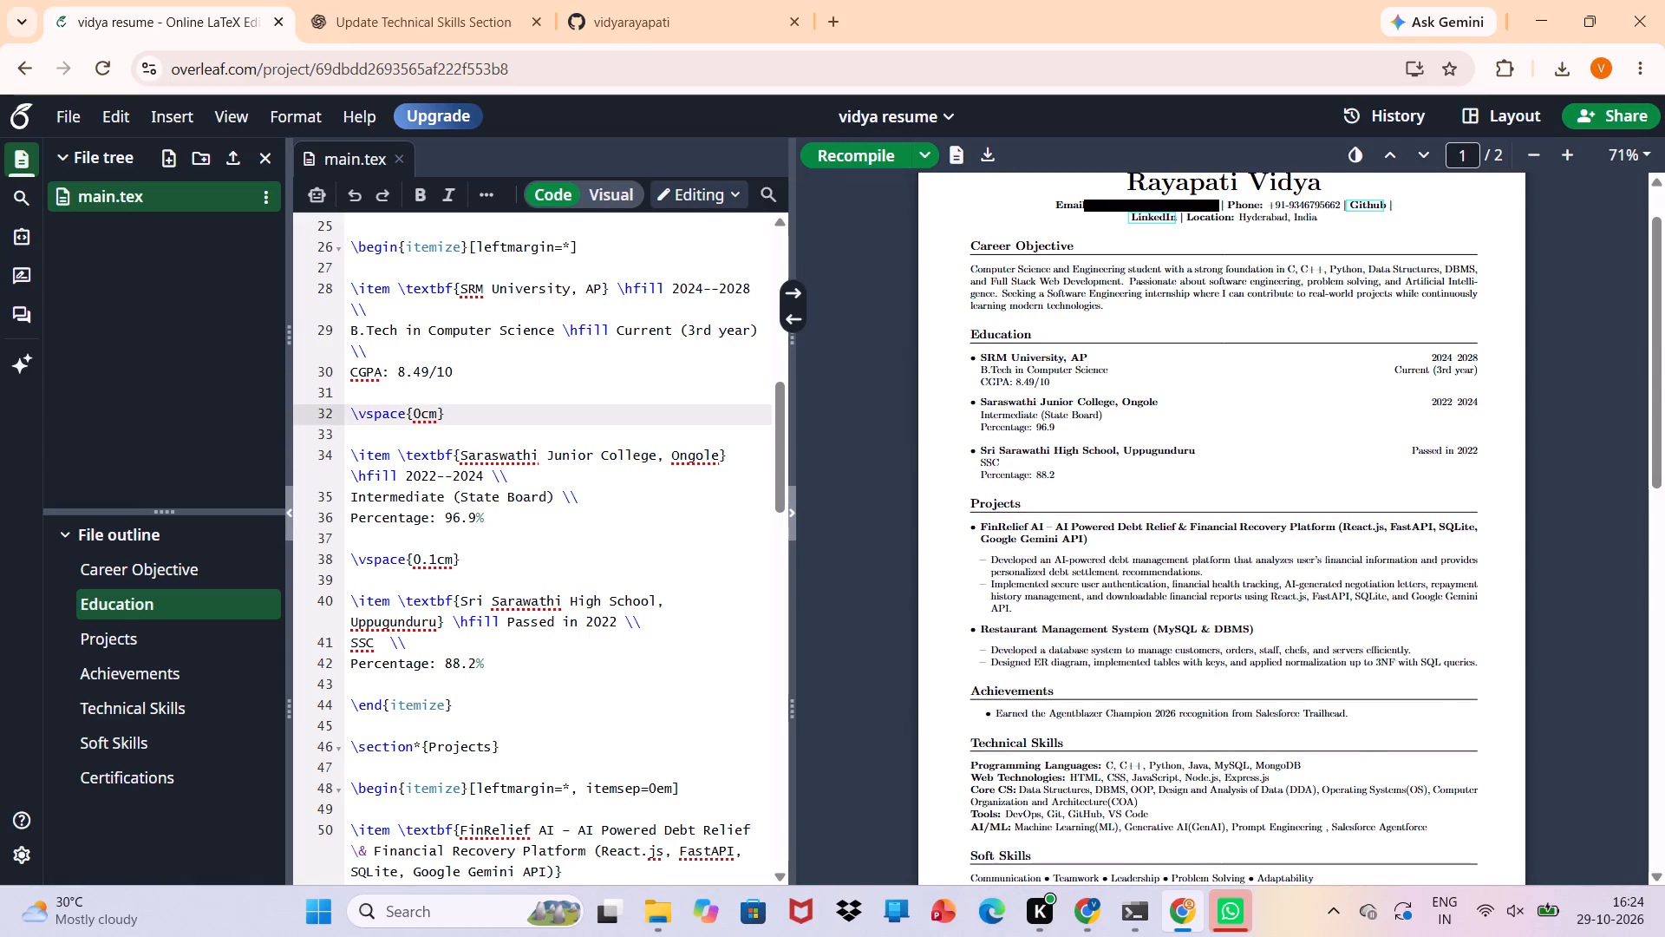
Set the \vspace before the Sri Sarawathi High School entry to 0cm and recompile.
left_click(438, 560)
key("BackSpace")
key("BackSpace")
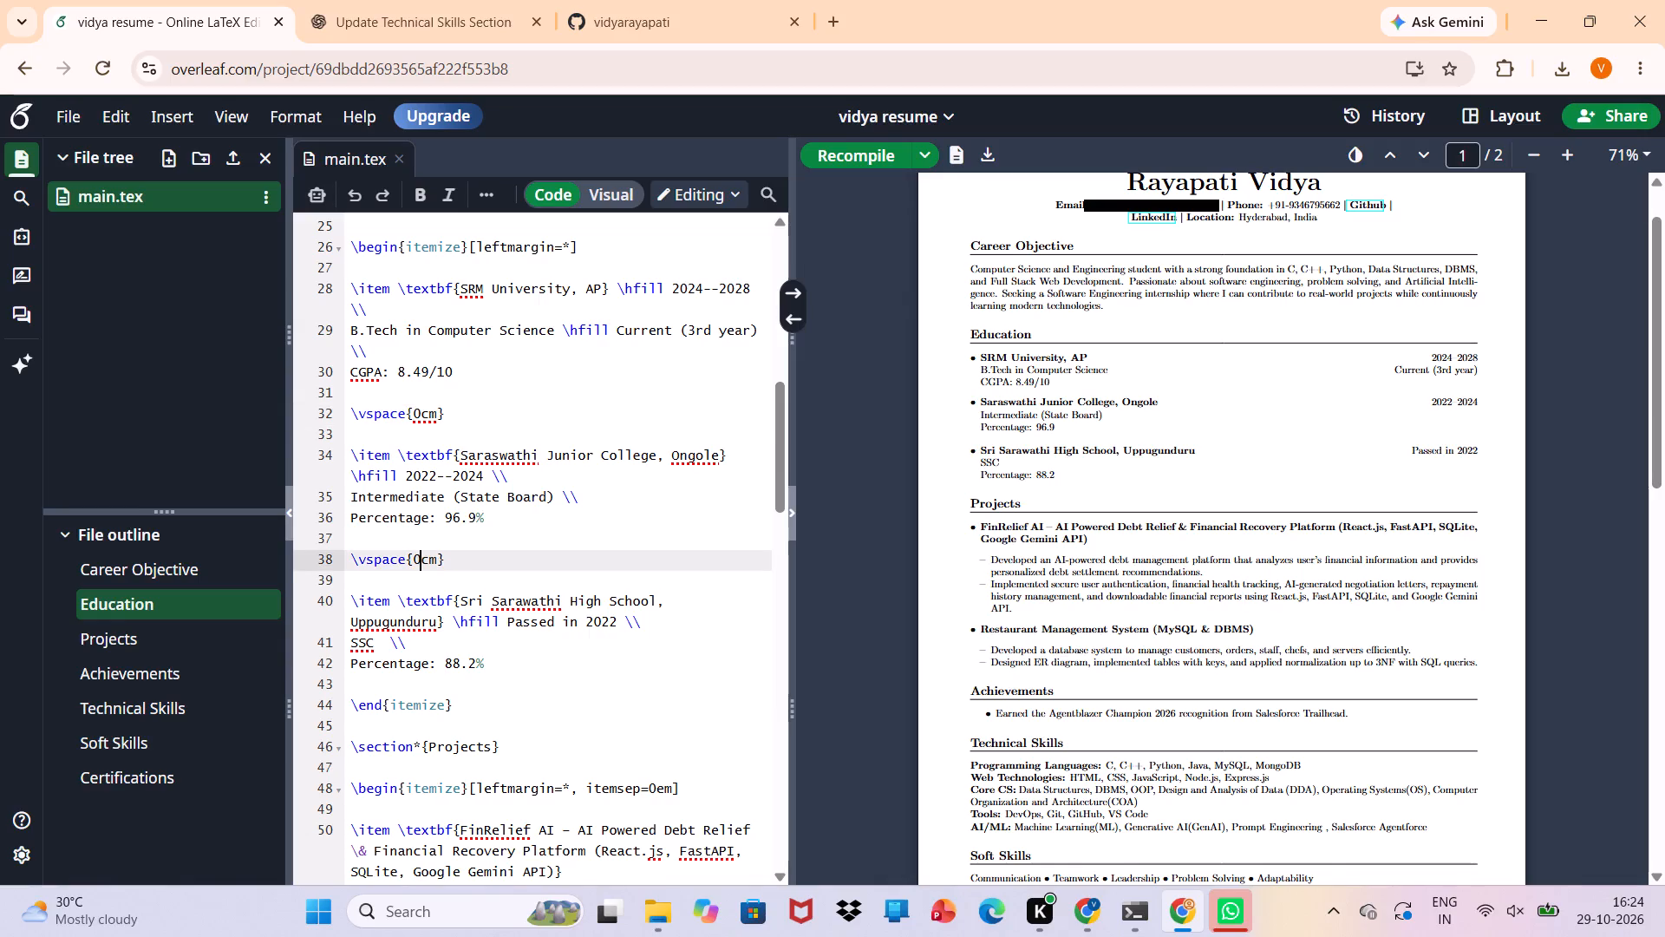
key("ctrl+s")
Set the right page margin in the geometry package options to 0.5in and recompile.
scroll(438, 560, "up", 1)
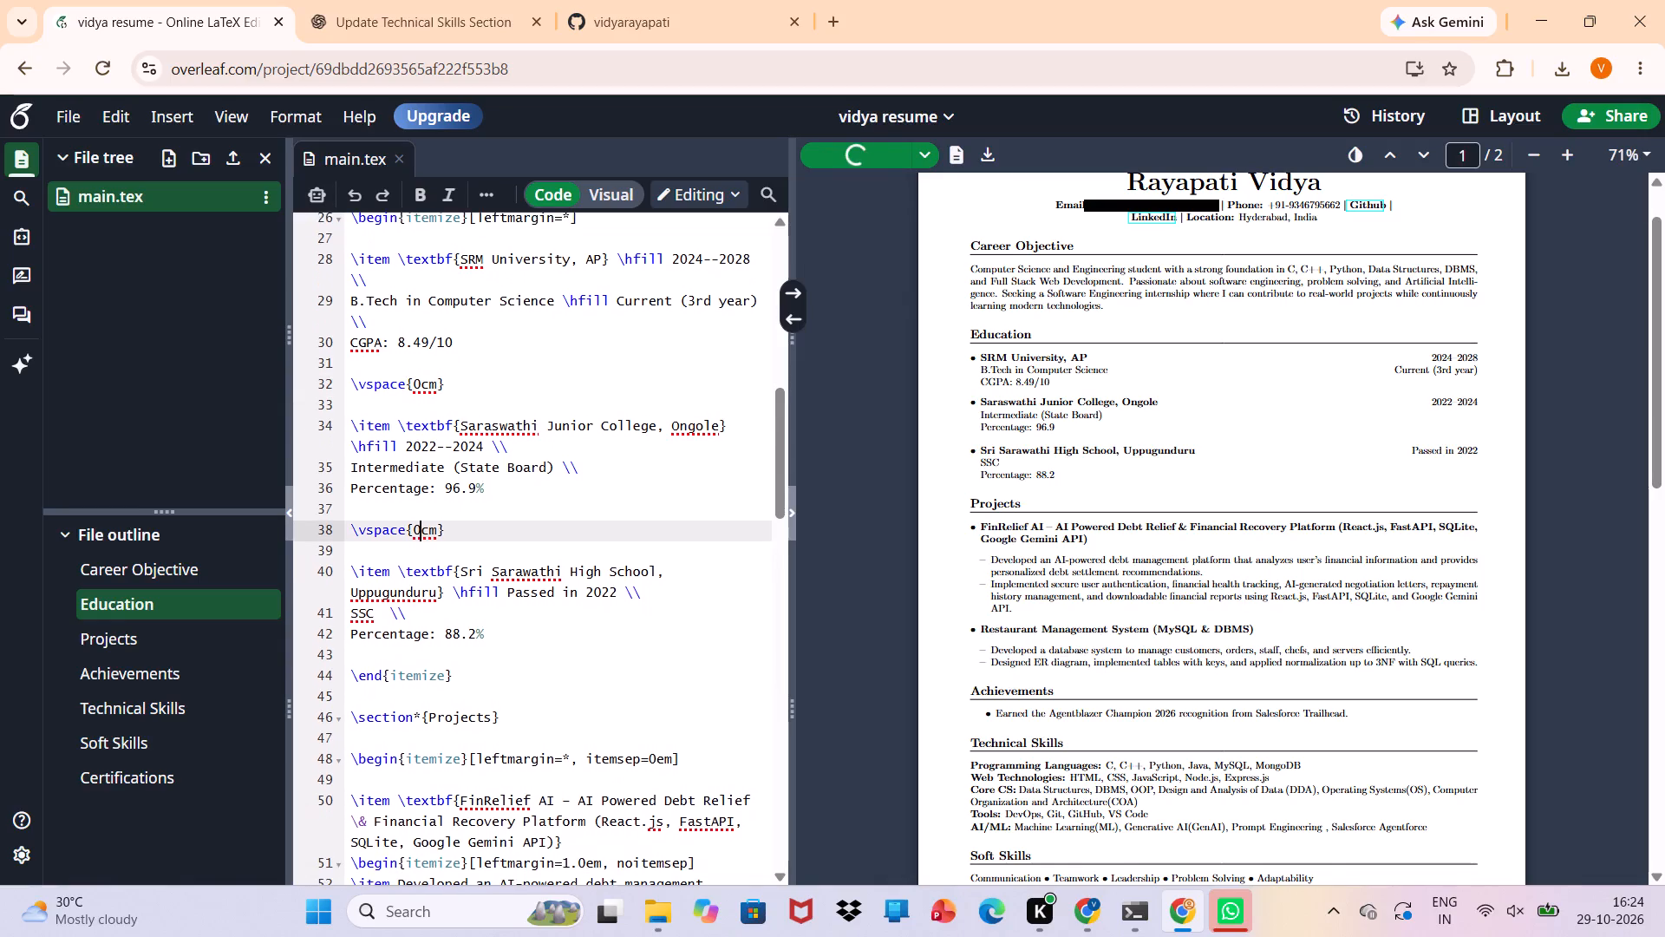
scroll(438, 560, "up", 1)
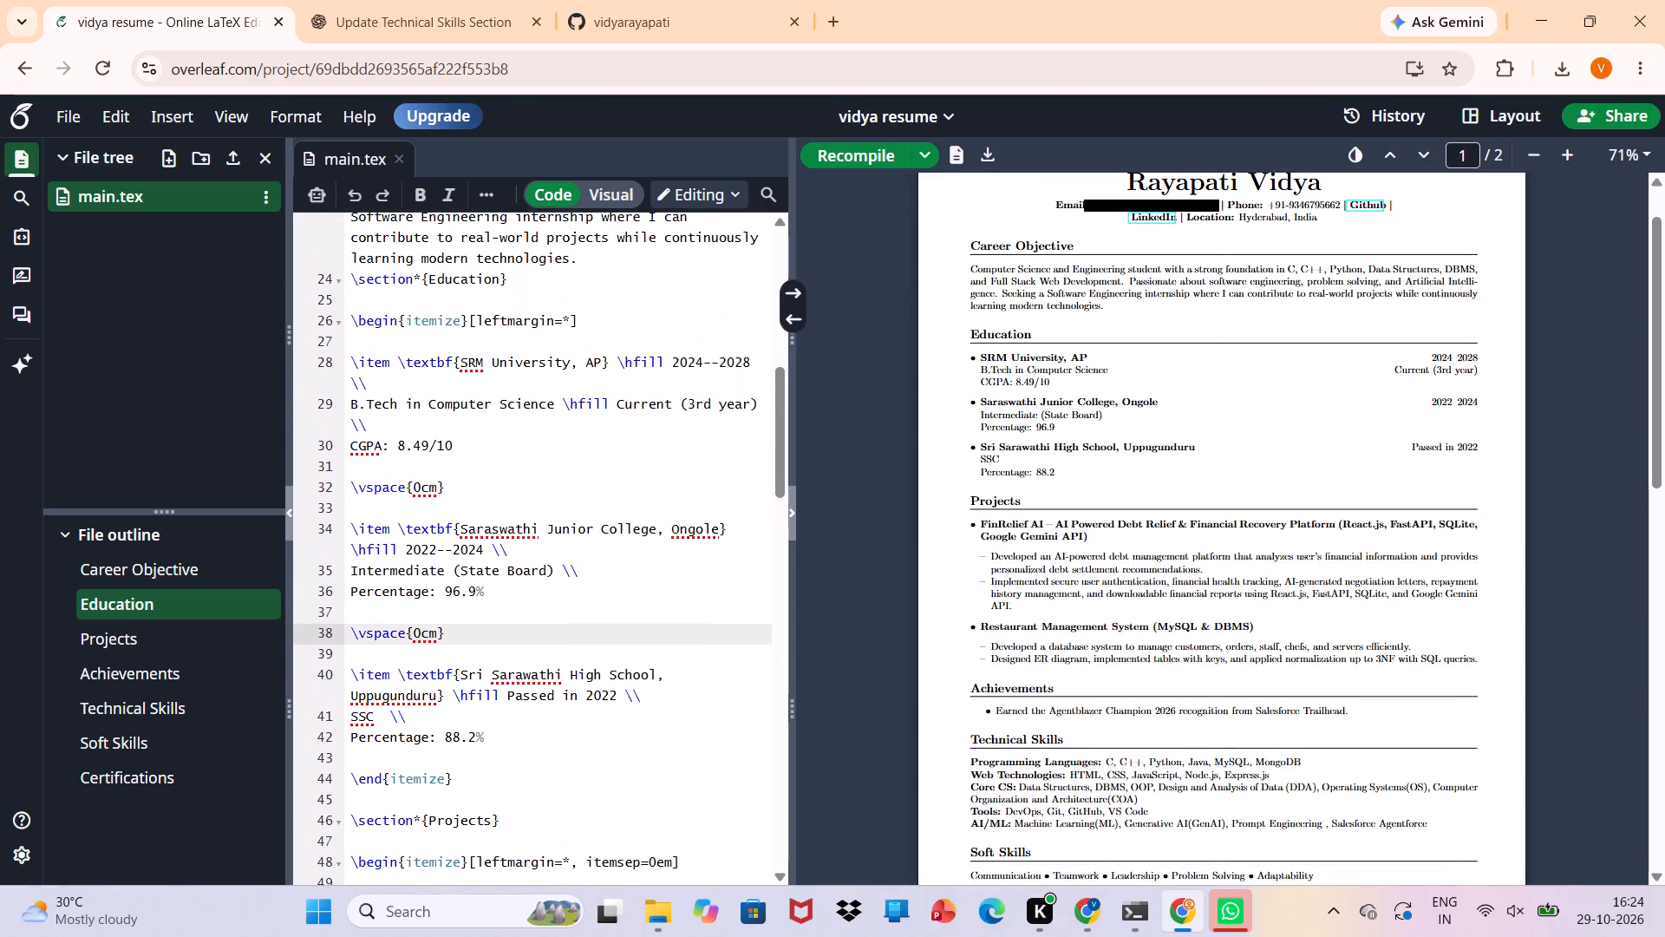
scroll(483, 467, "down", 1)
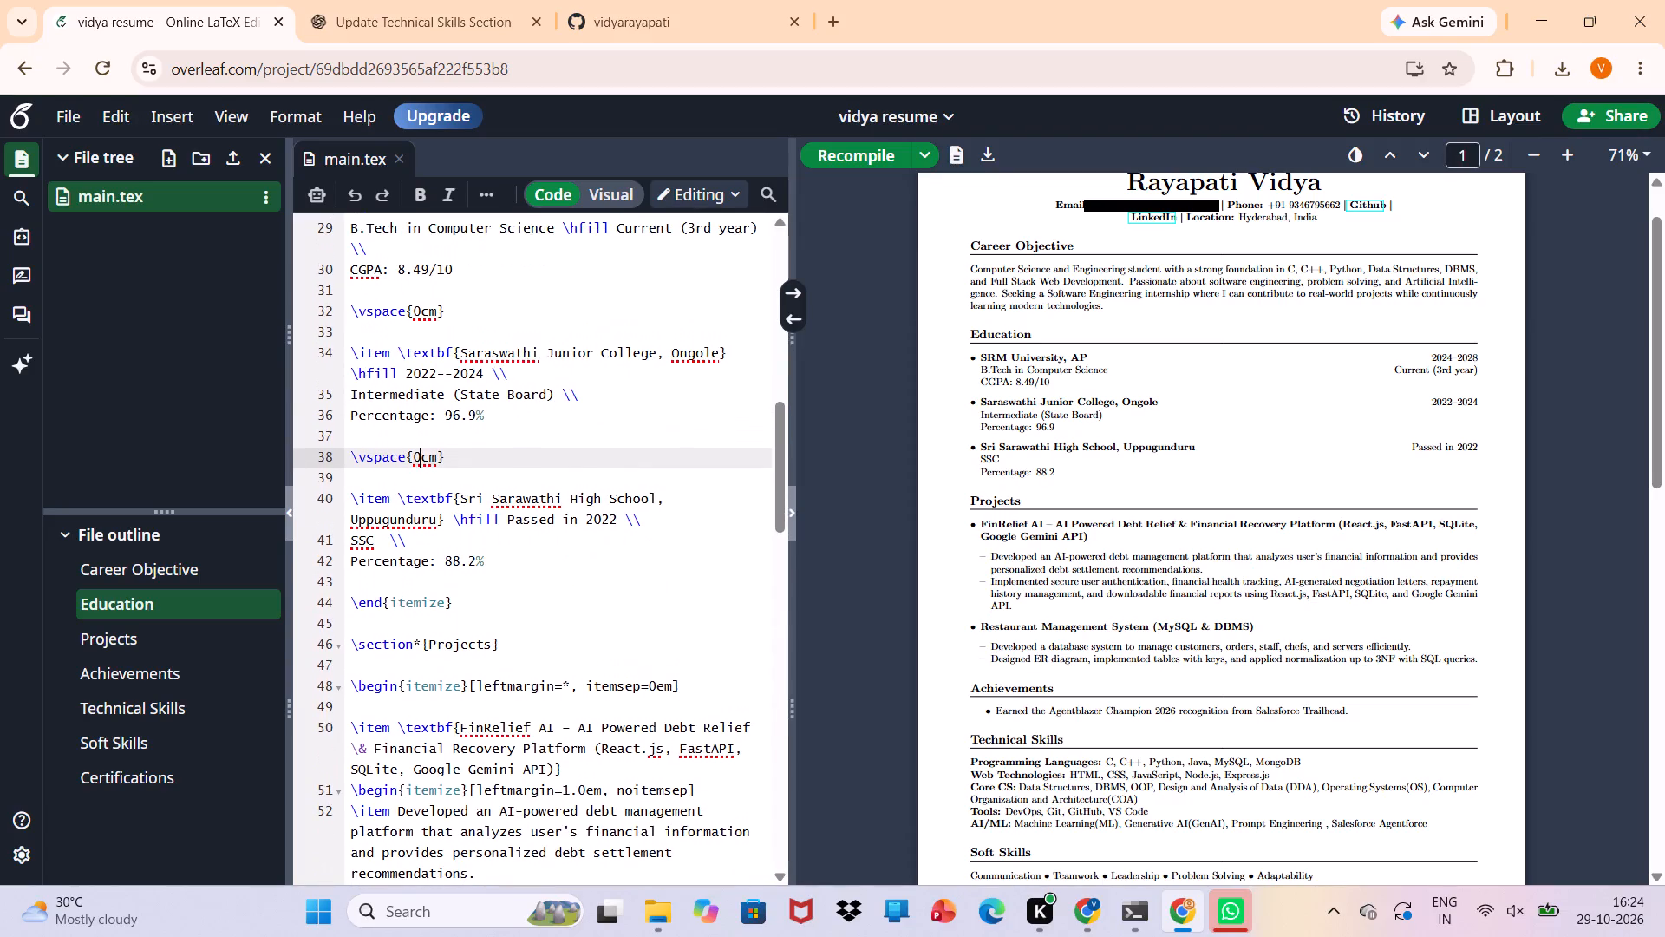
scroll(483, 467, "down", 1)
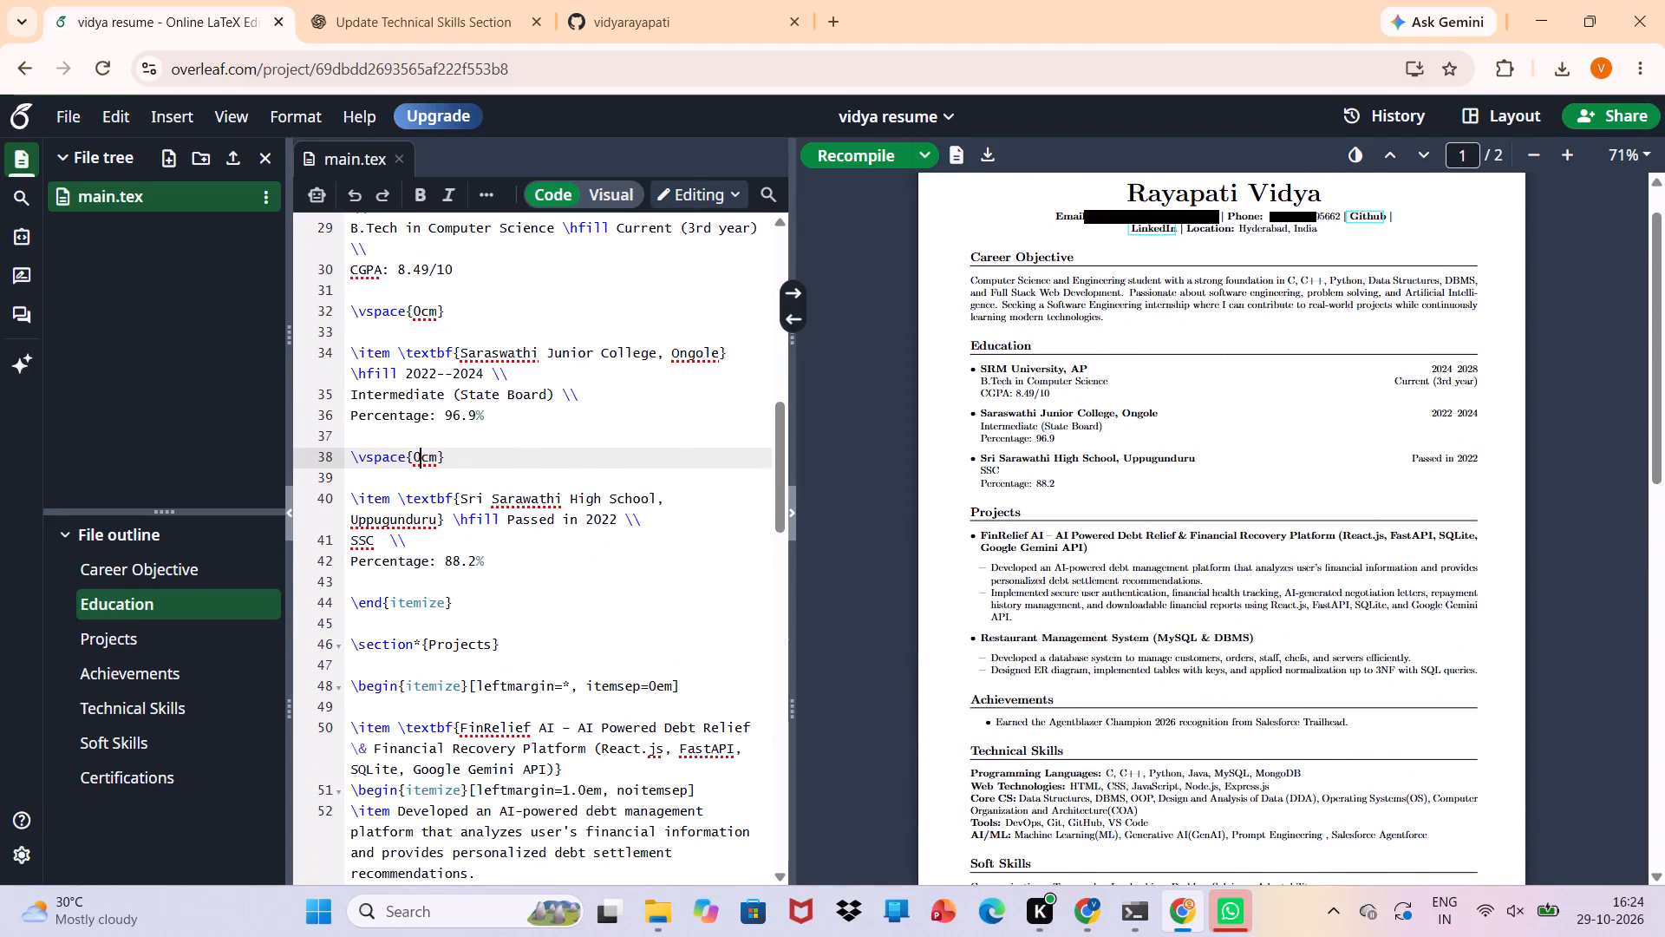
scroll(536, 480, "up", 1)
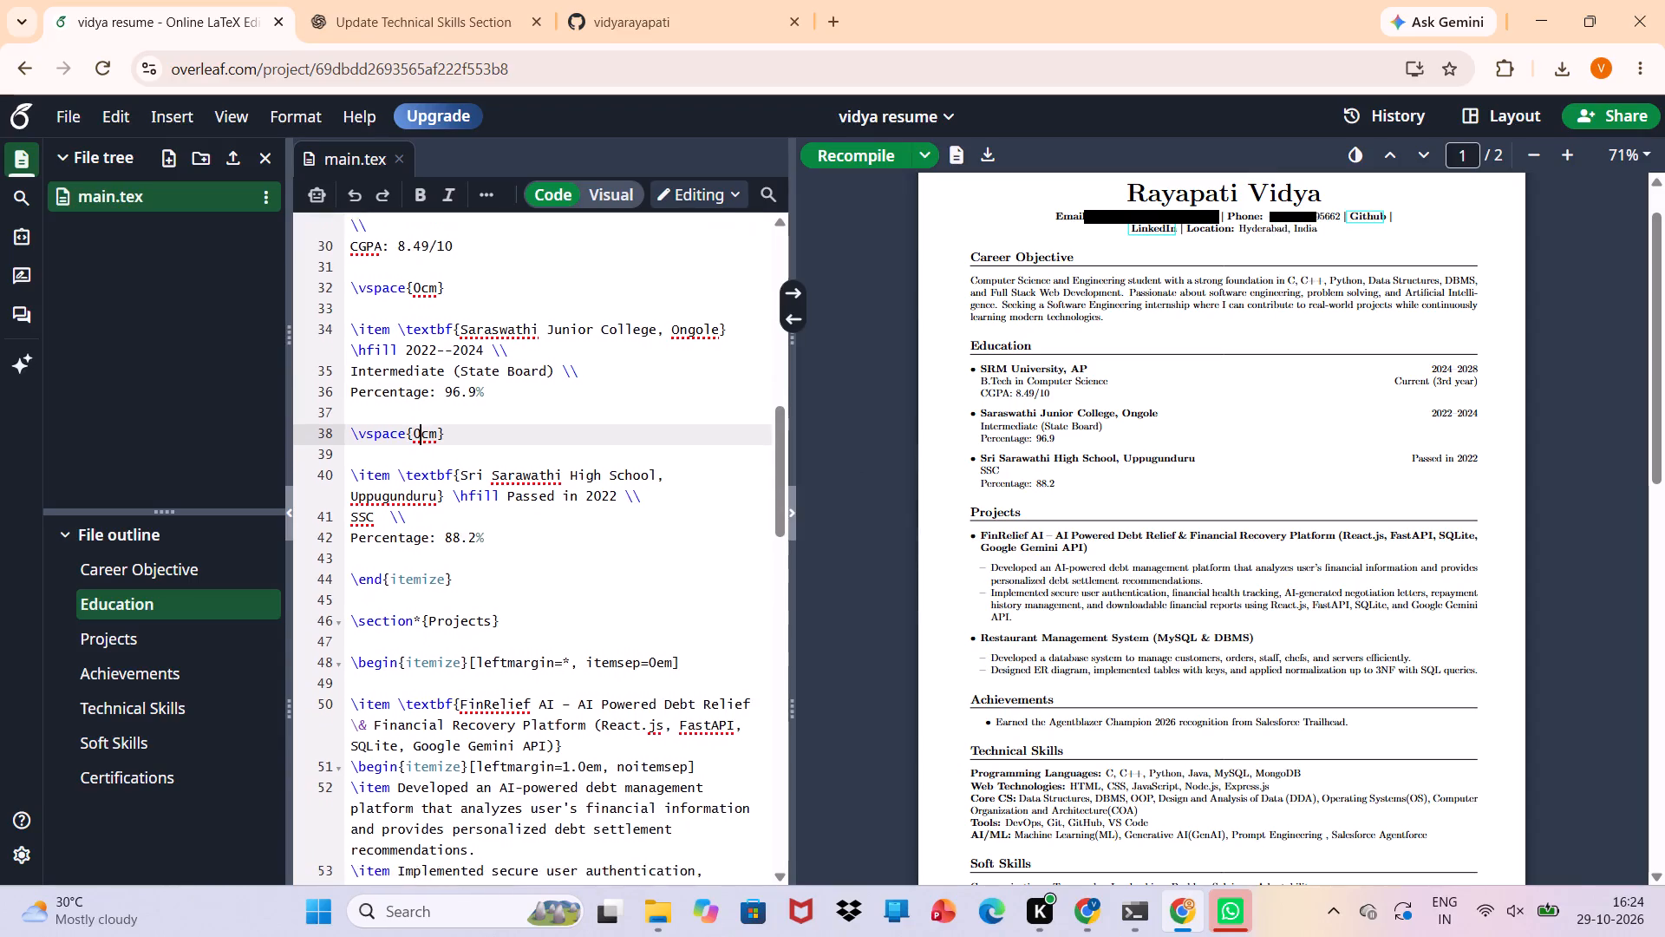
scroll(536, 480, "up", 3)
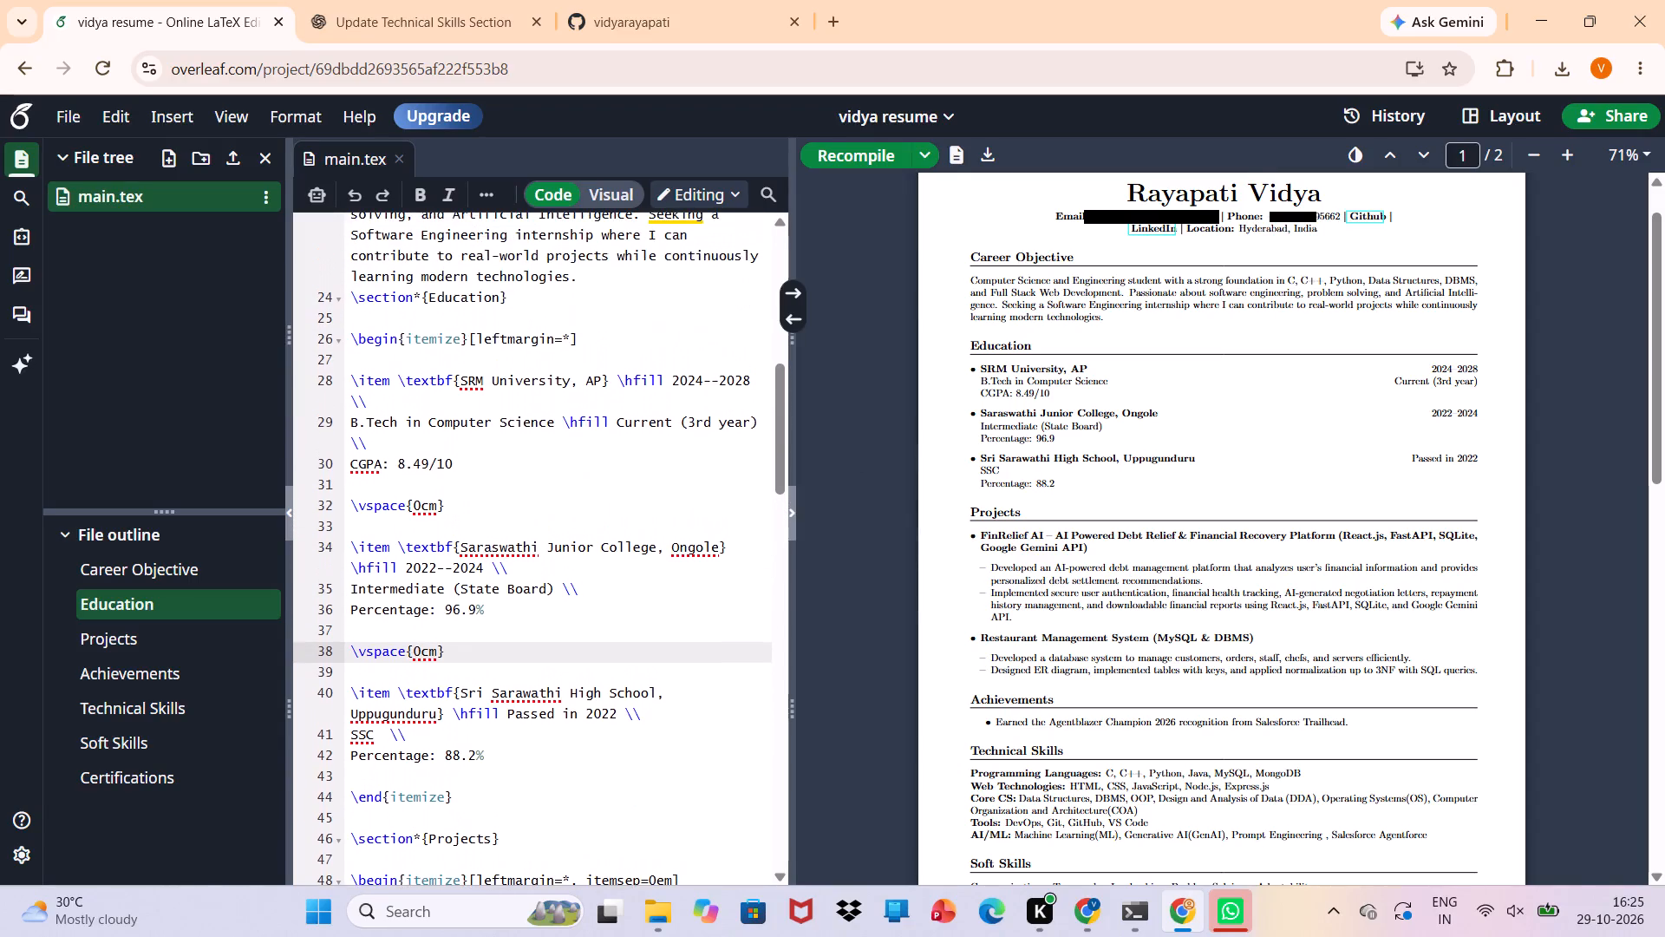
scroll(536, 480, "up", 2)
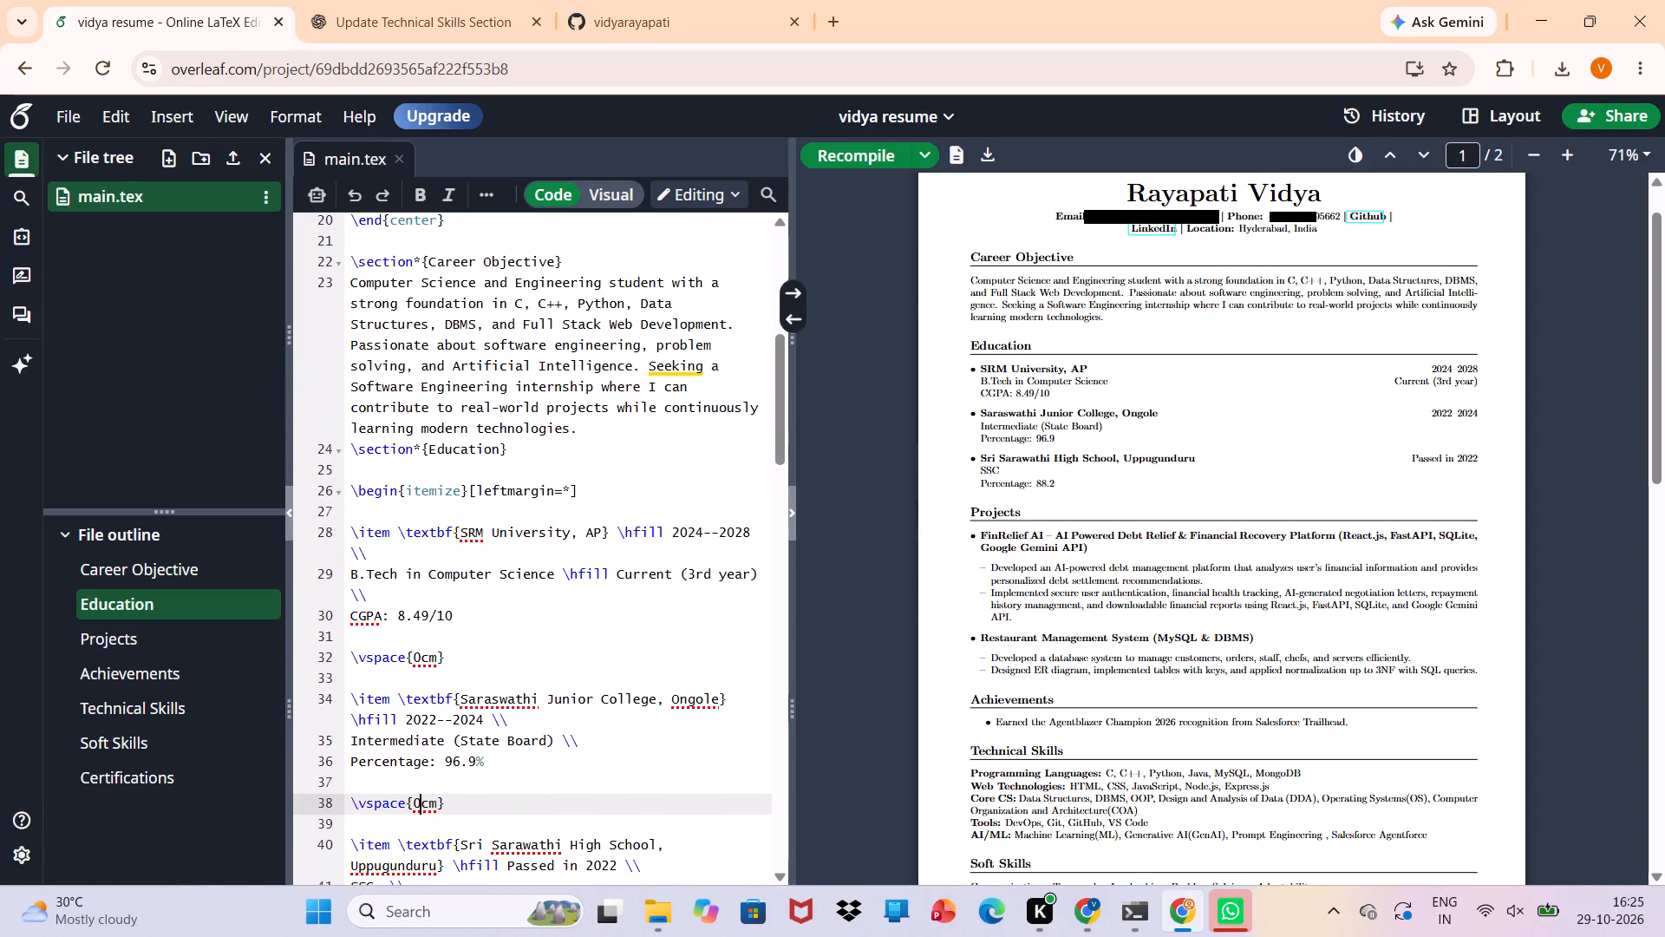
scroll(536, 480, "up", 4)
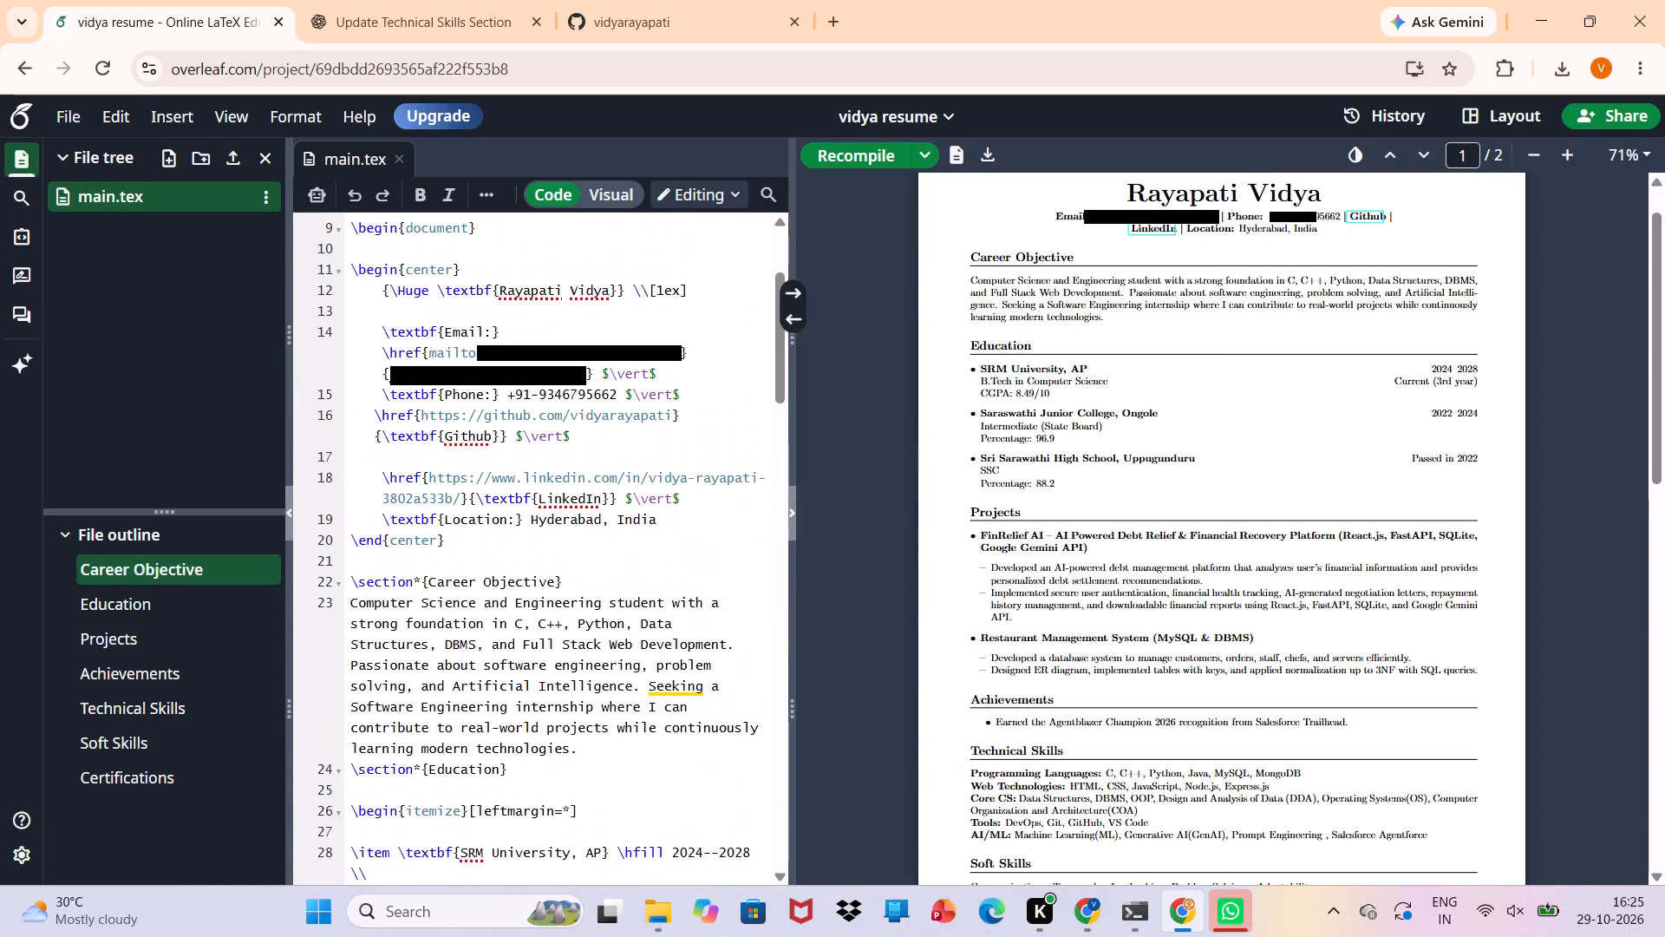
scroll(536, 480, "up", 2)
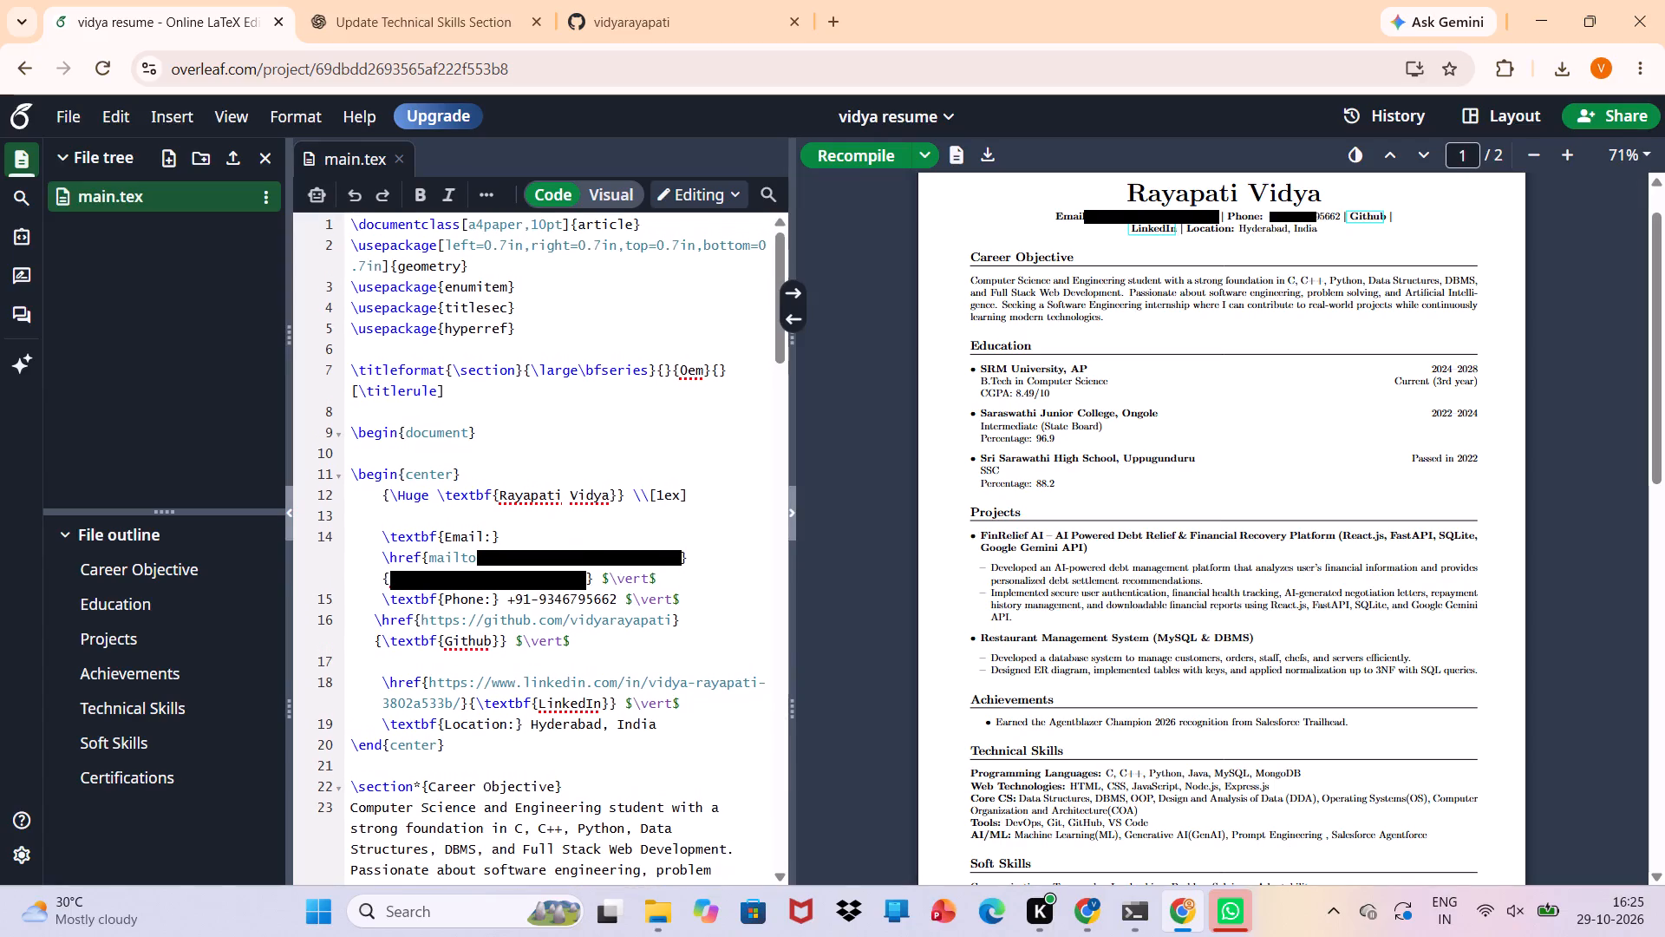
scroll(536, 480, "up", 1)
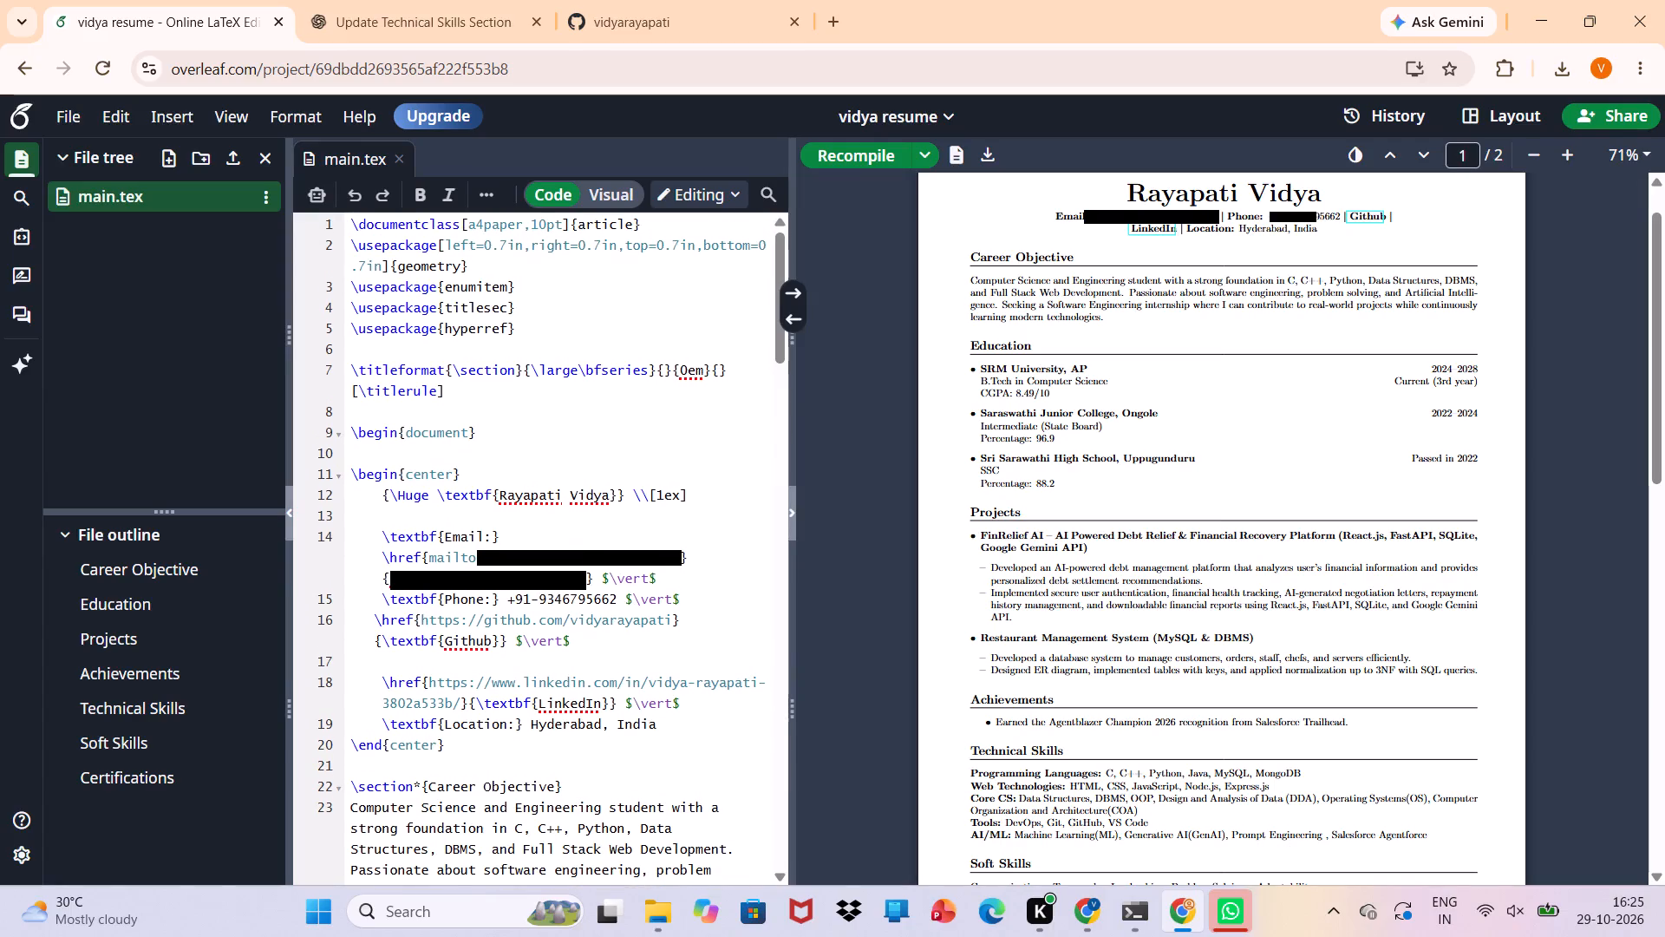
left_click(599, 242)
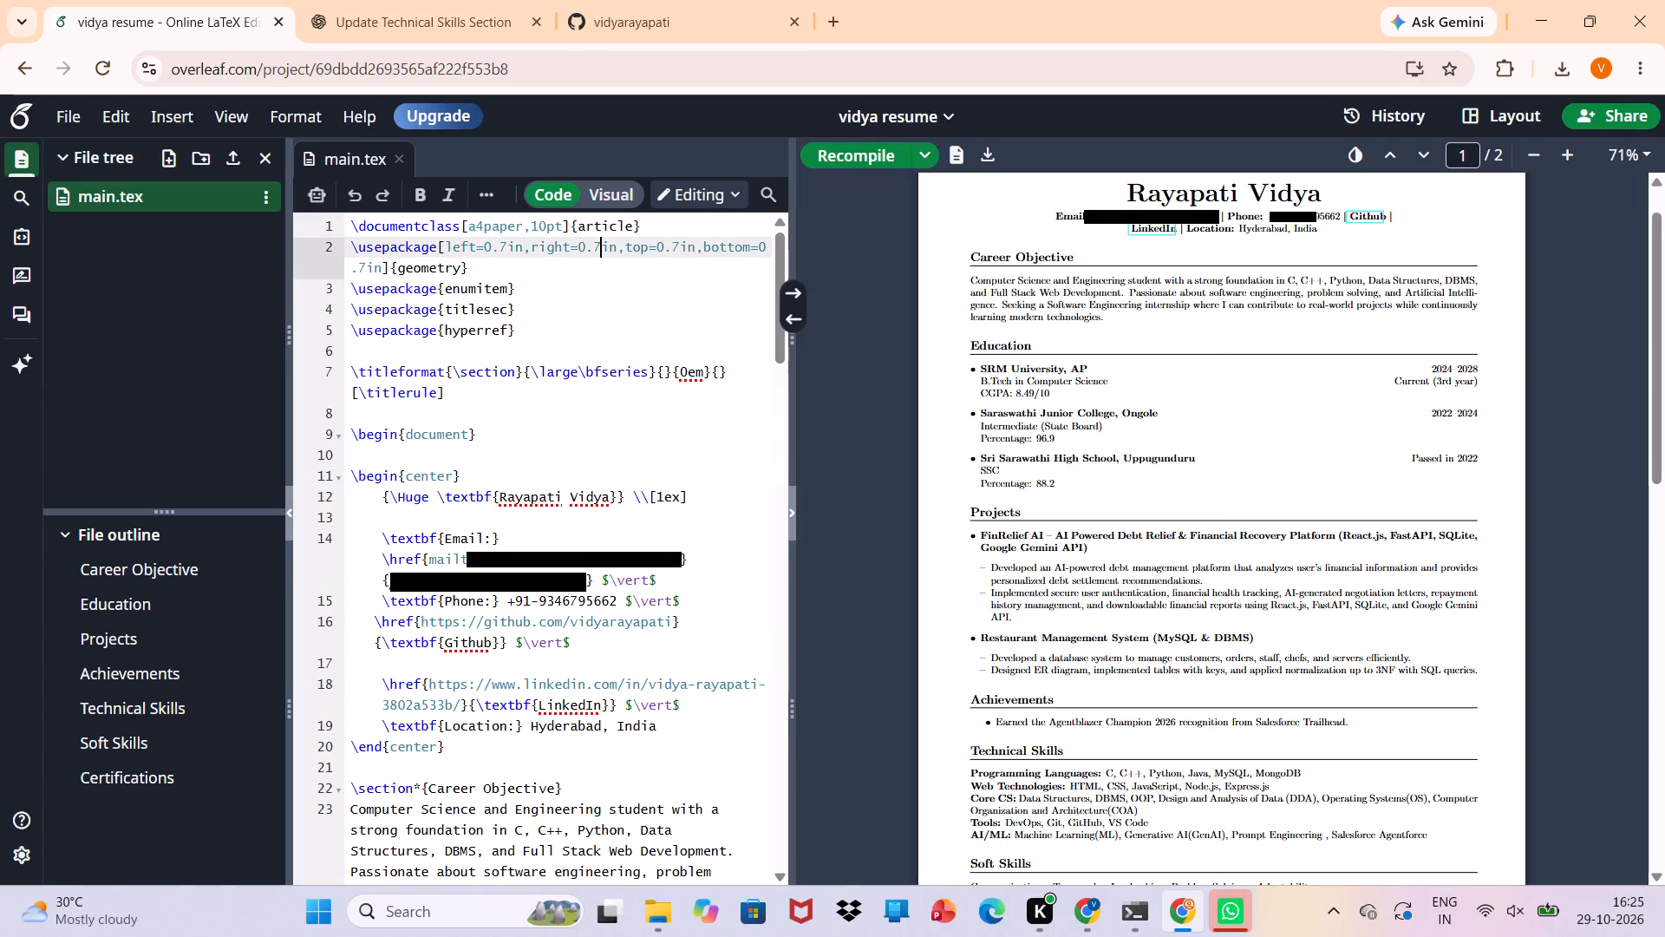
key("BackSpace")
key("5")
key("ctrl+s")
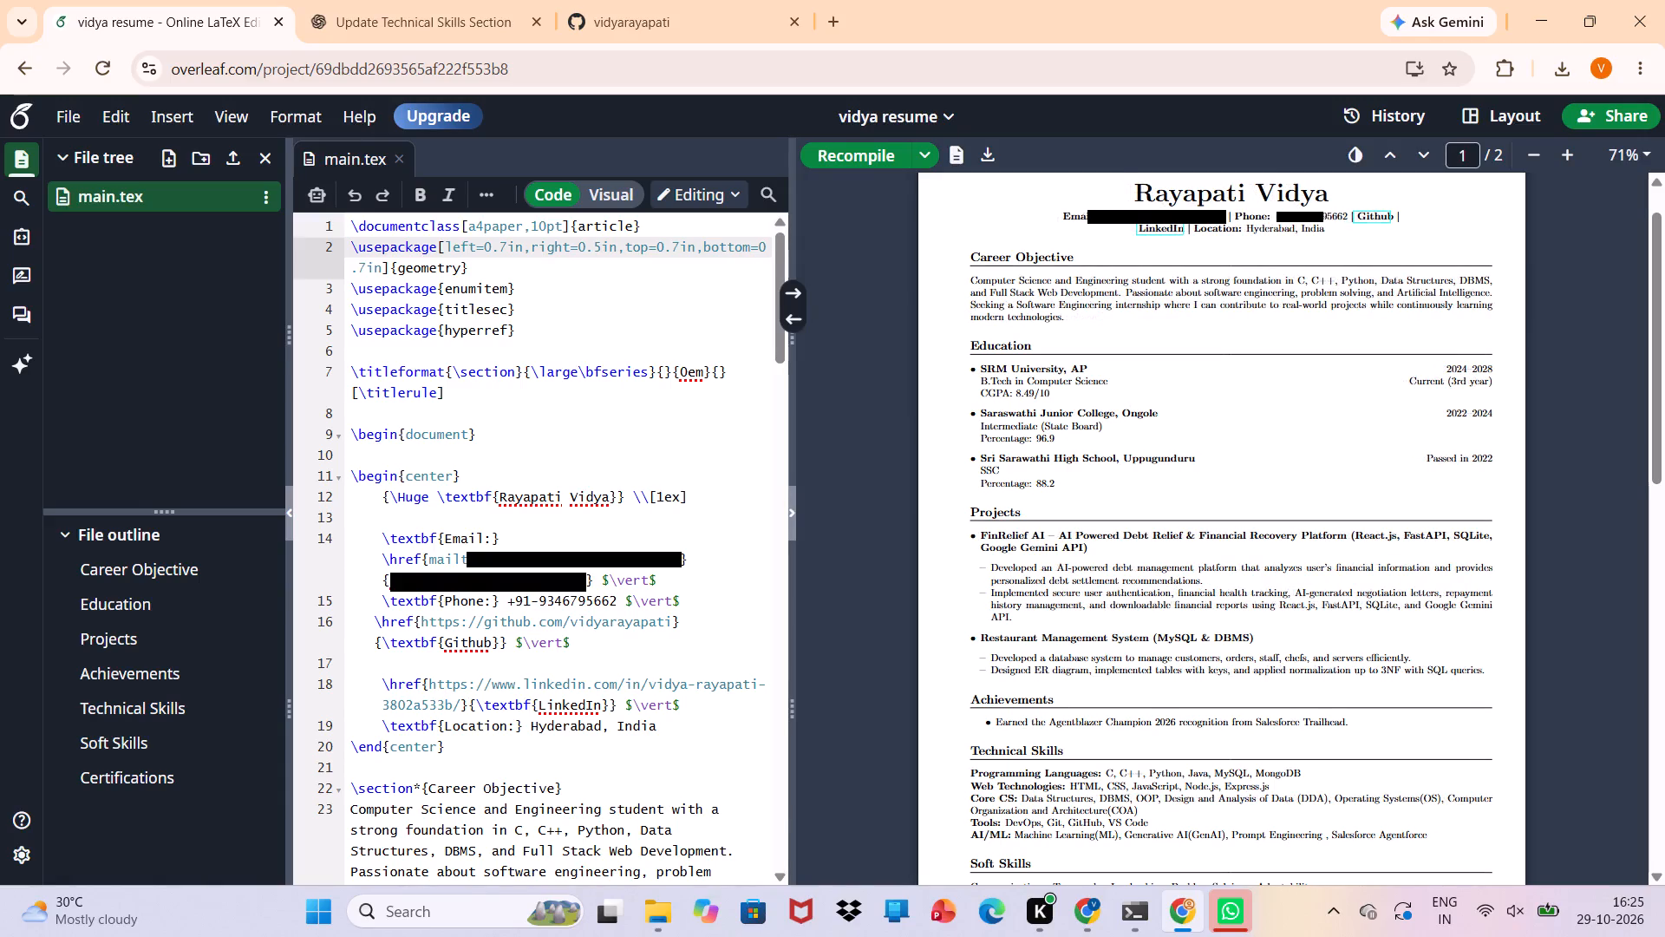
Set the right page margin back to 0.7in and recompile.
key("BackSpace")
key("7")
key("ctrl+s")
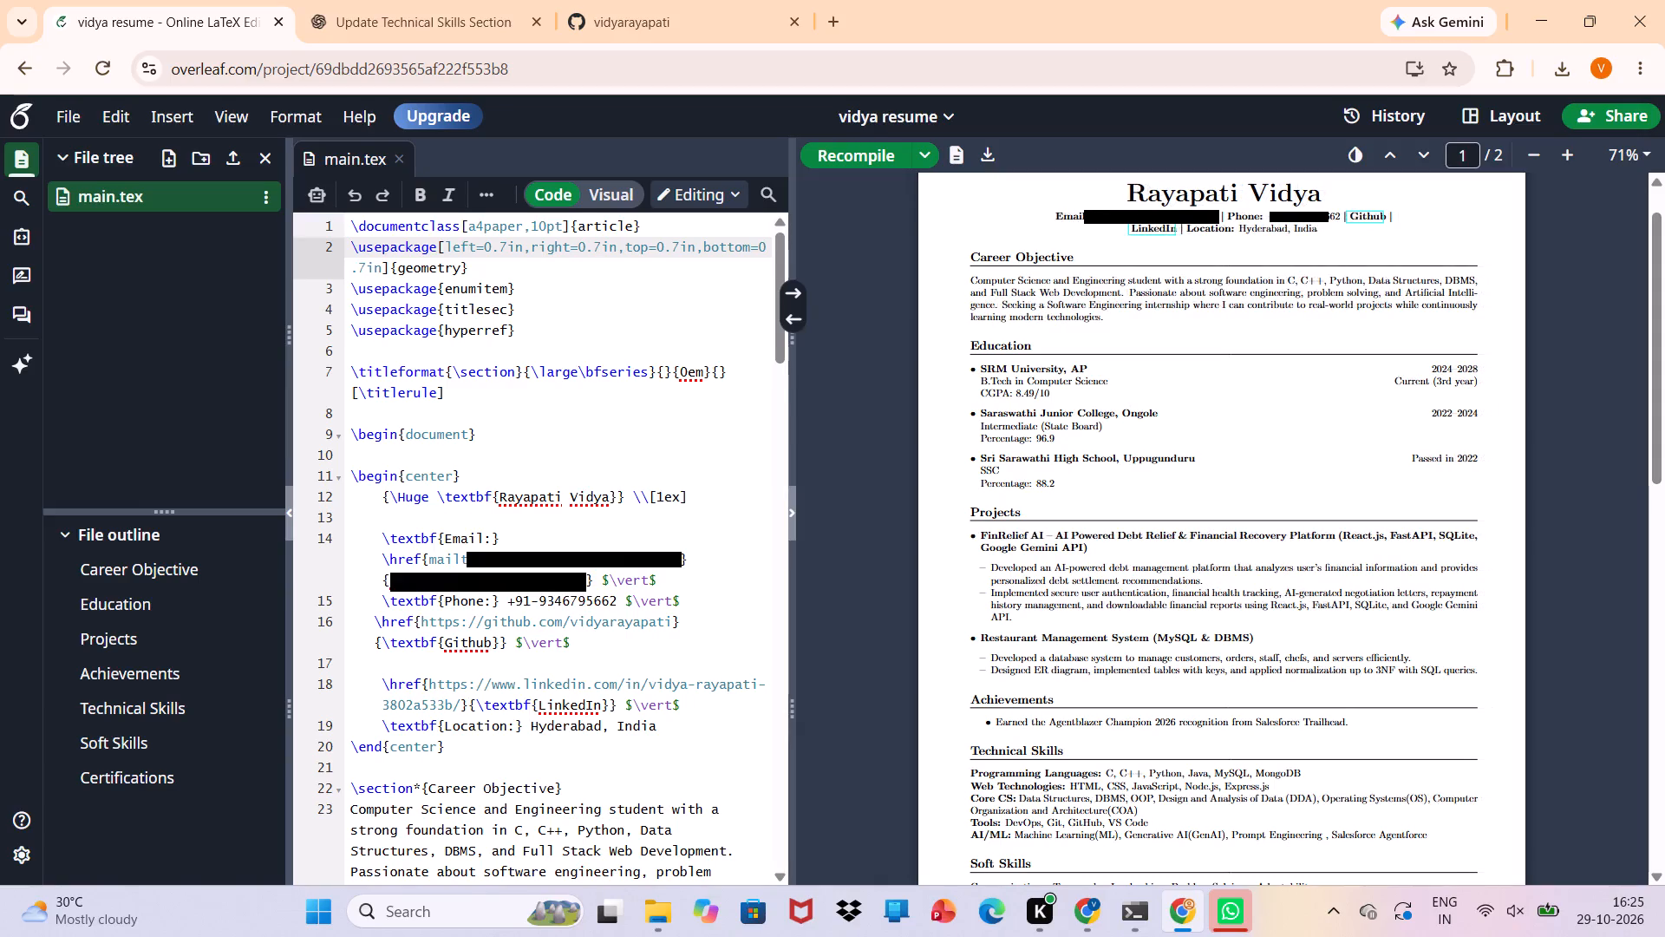
Set the top page margin in the geometry package options to 0.5in and recompile.
left_click(677, 244)
key("BackSpace")
key("5")
key("ctrl+s")
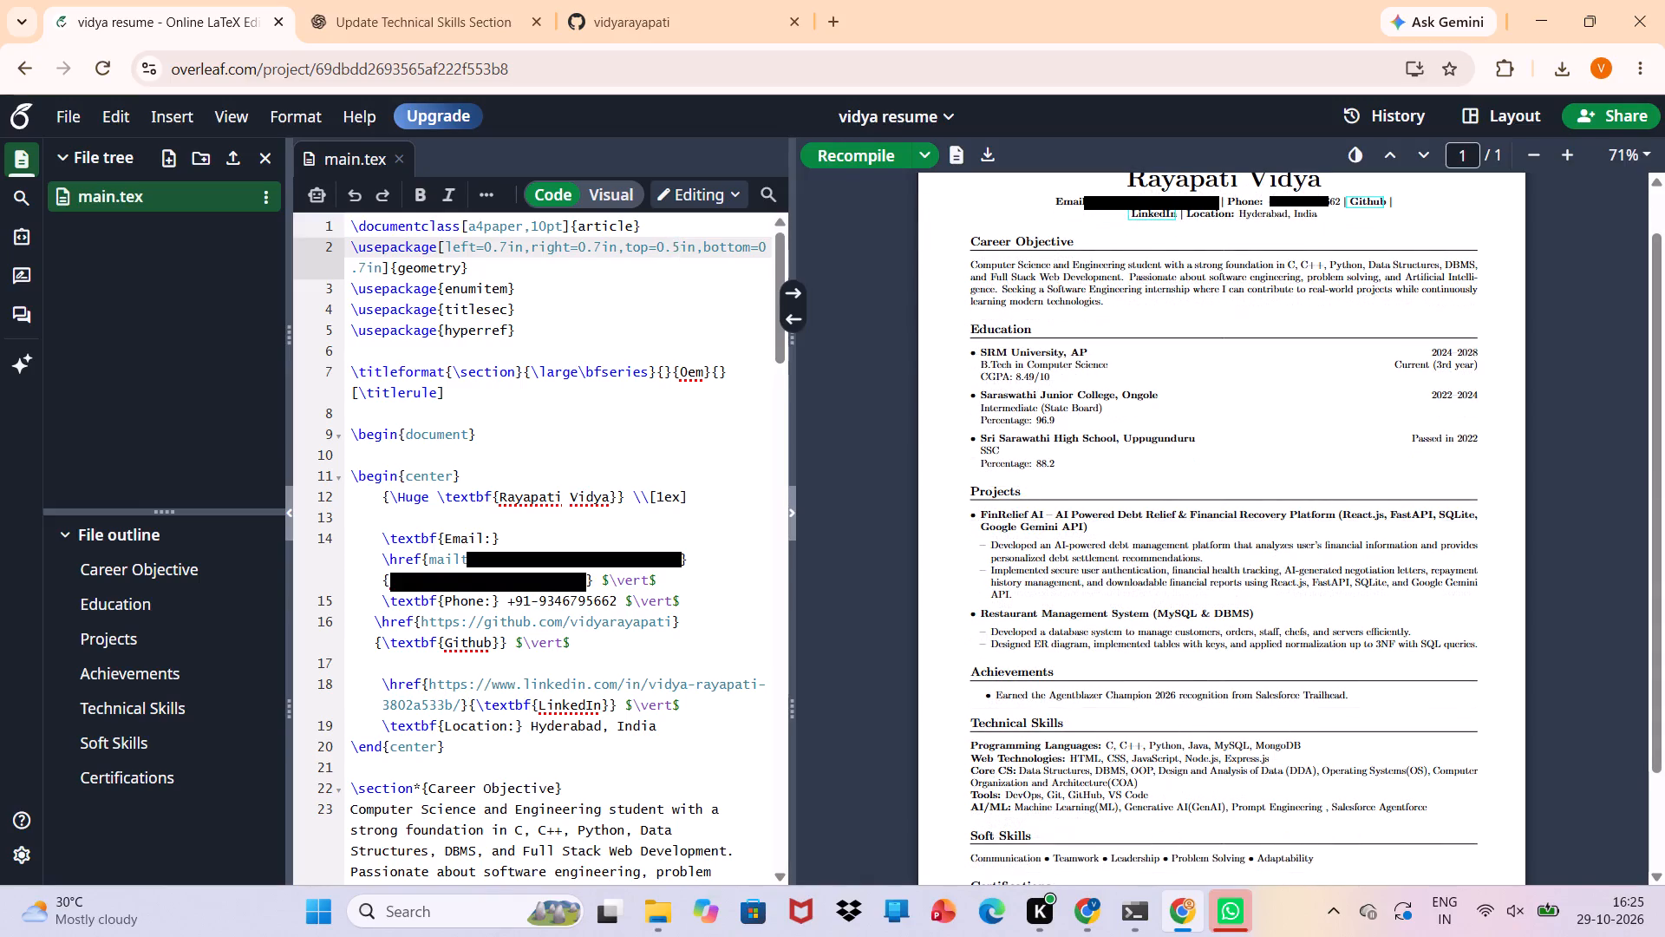
Review the recompiled resume preview from the header down to Certifications to check the layout and page fit.
scroll(1257, 404, "up", 2)
scroll(1257, 404, "down", 1)
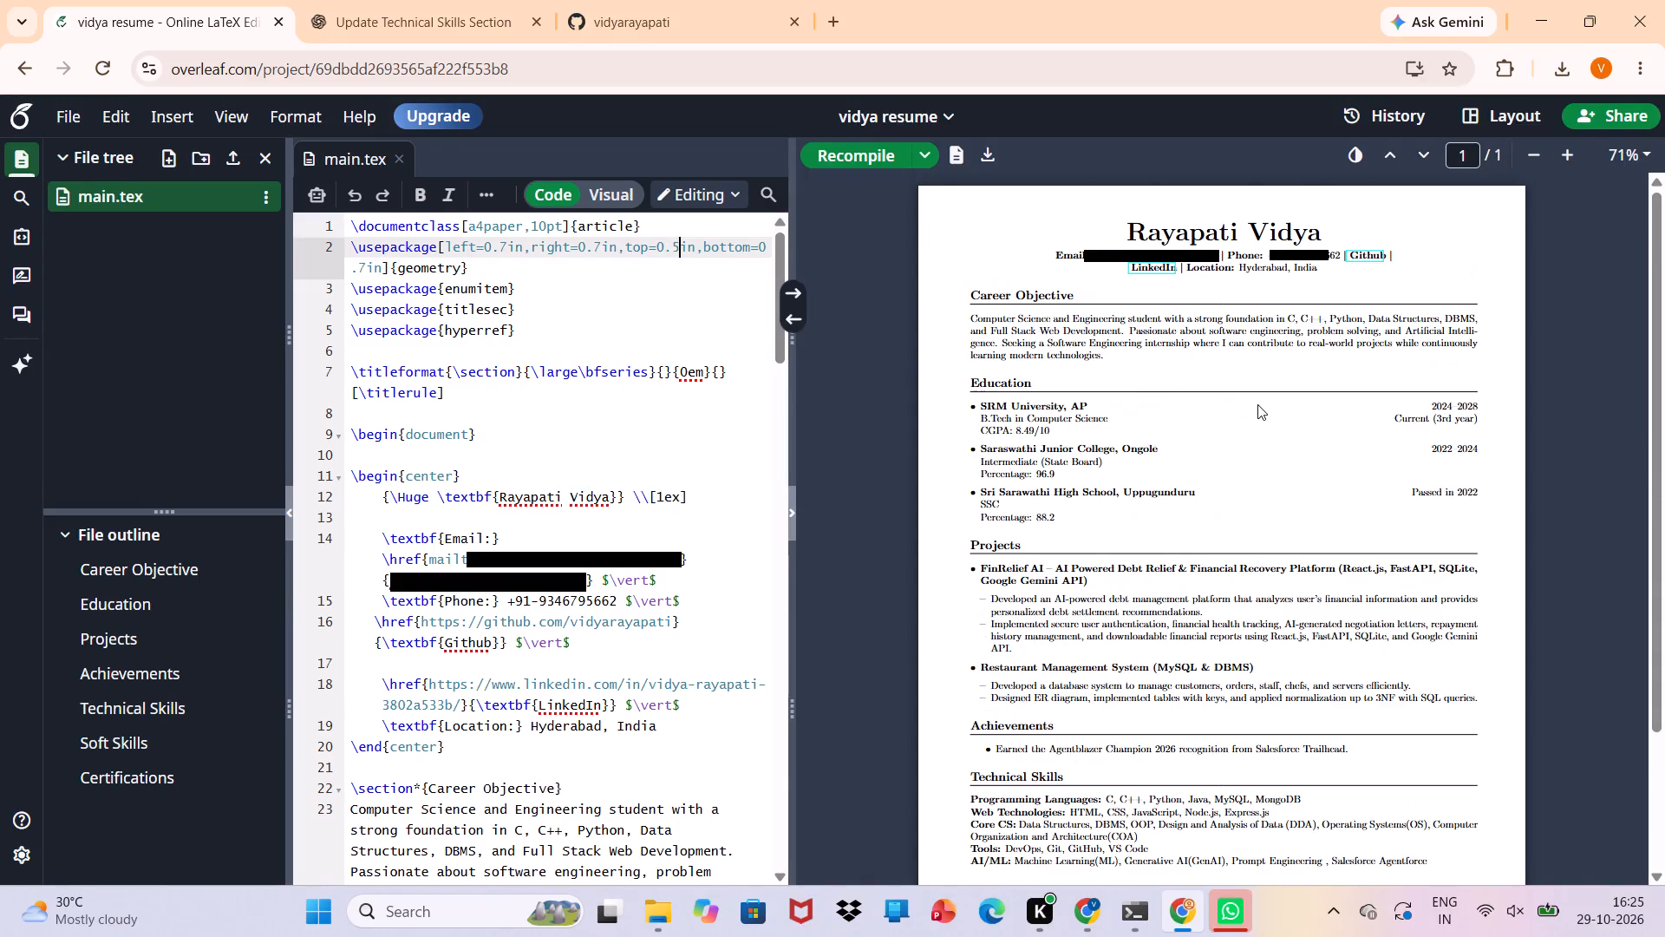
scroll(1257, 404, "down", 4)
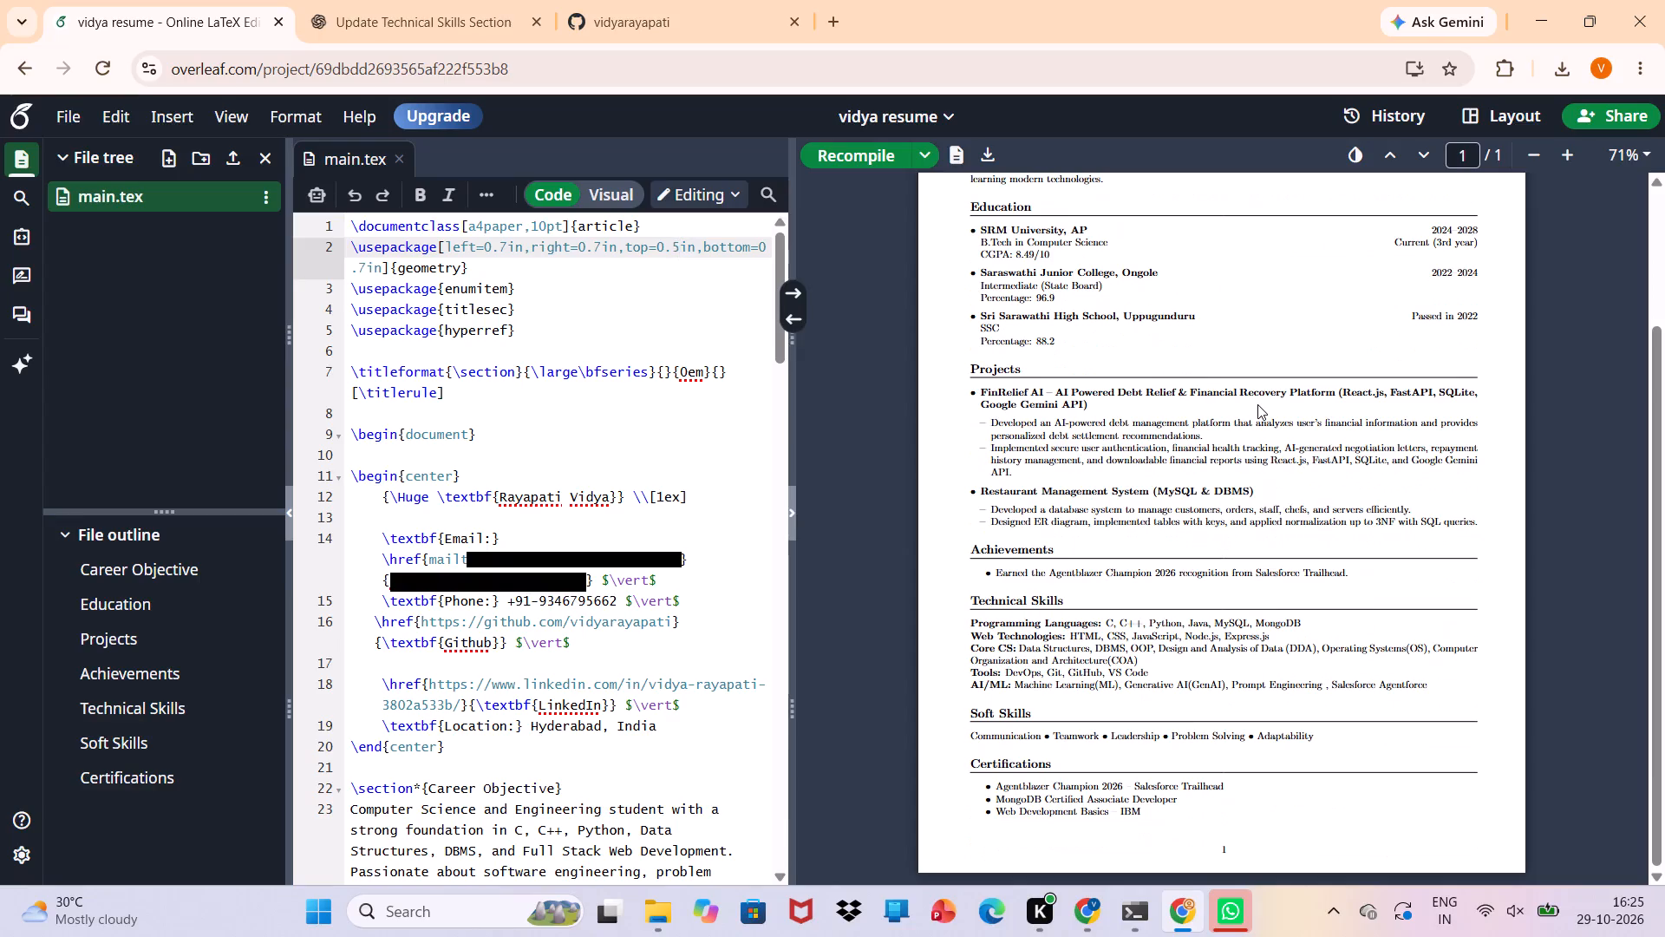
scroll(1257, 404, "up", 4)
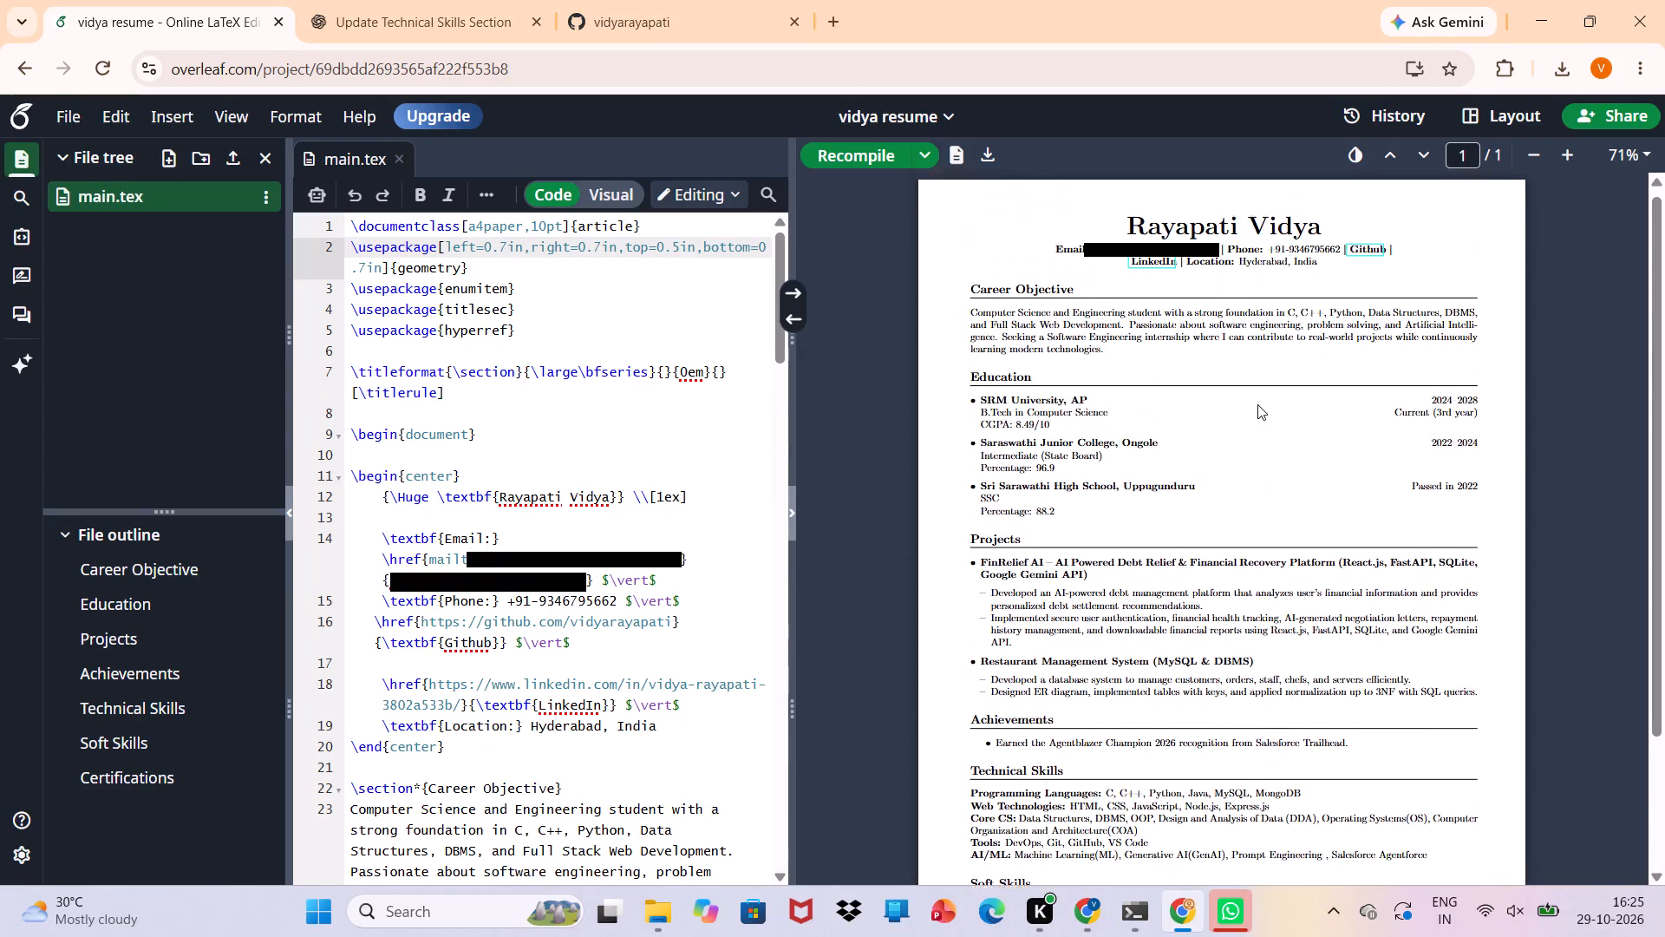
scroll(1257, 404, "up", 1)
scroll(1257, 404, "down", 3)
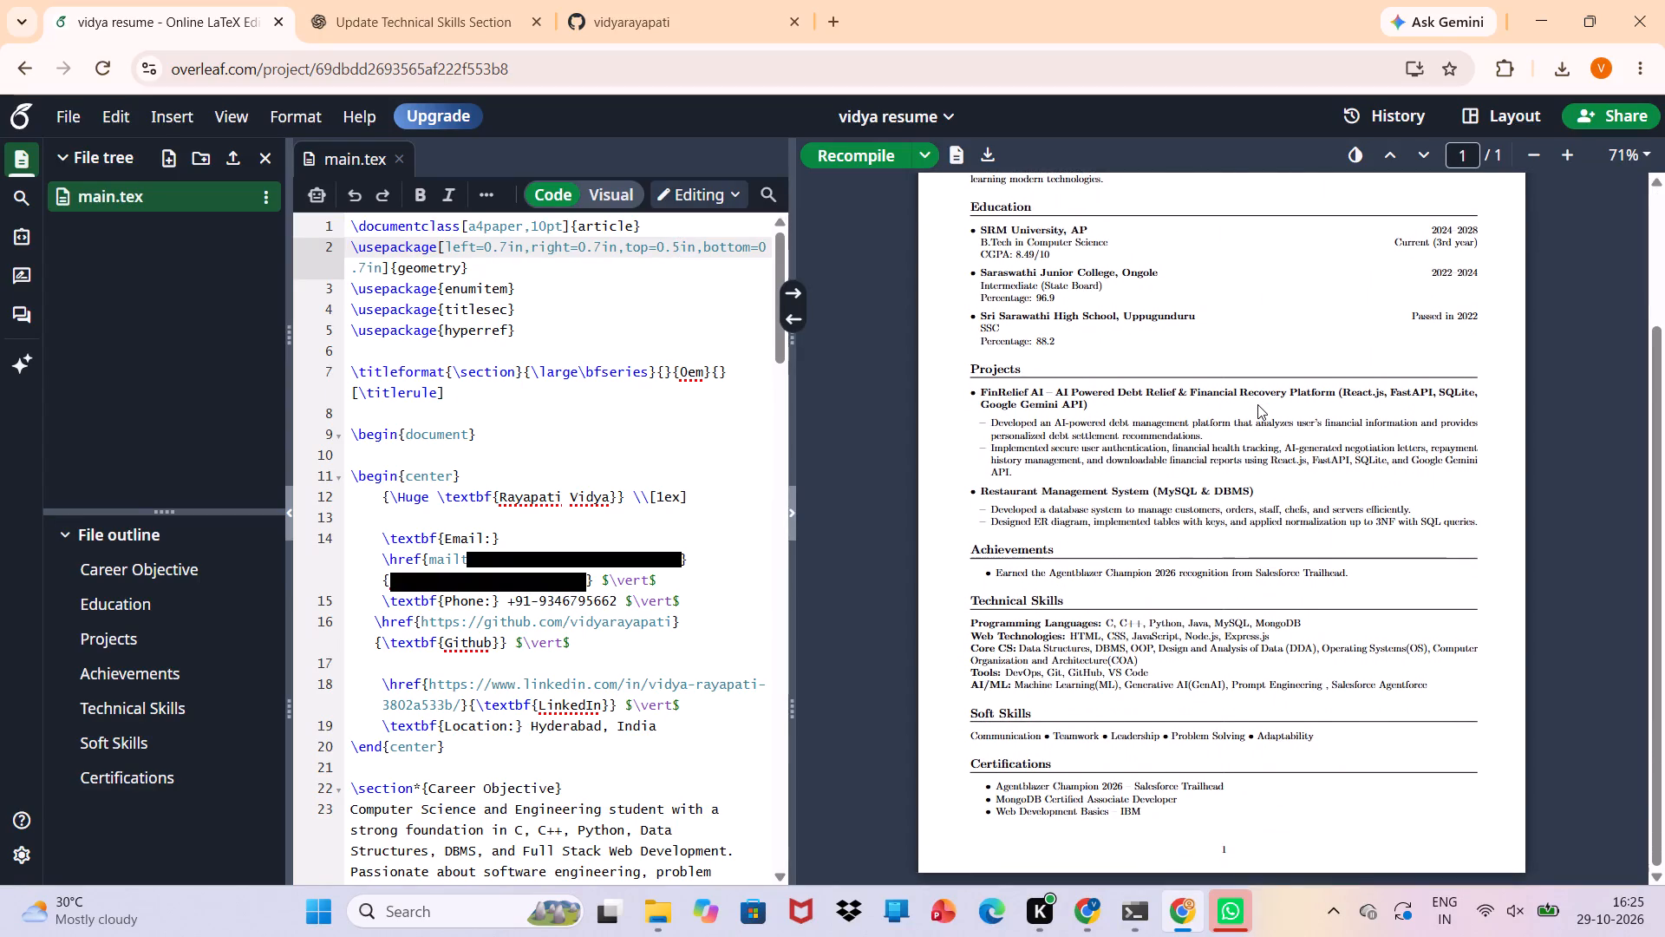
scroll(1257, 404, "up", 7)
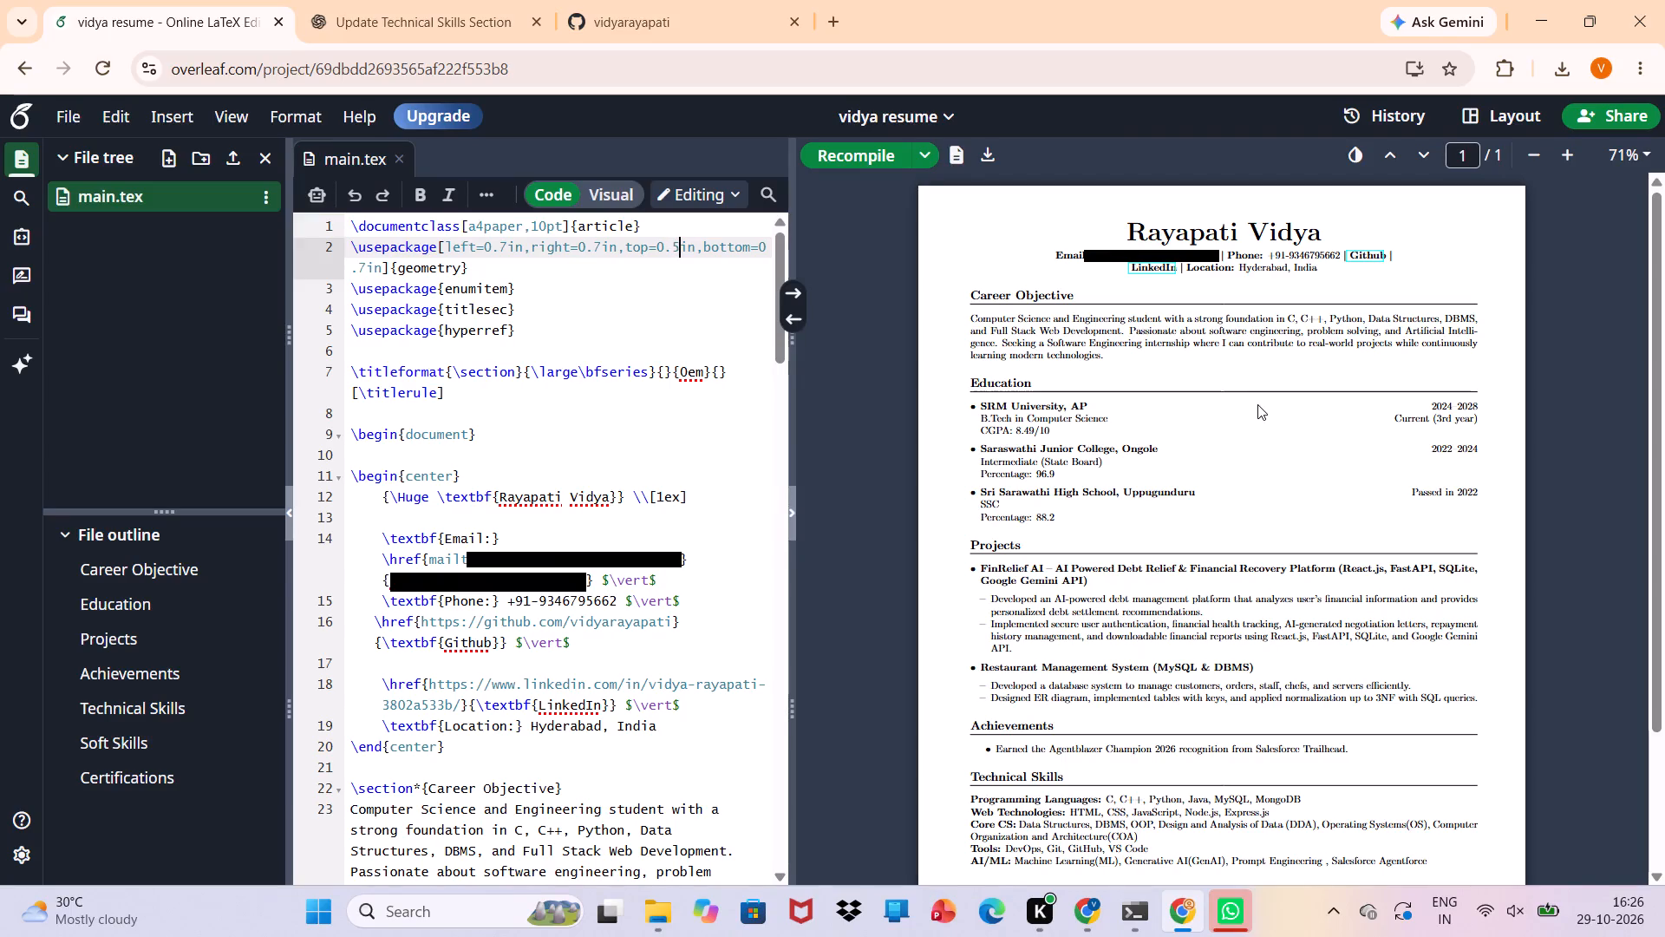
scroll(1257, 404, "down", 5)
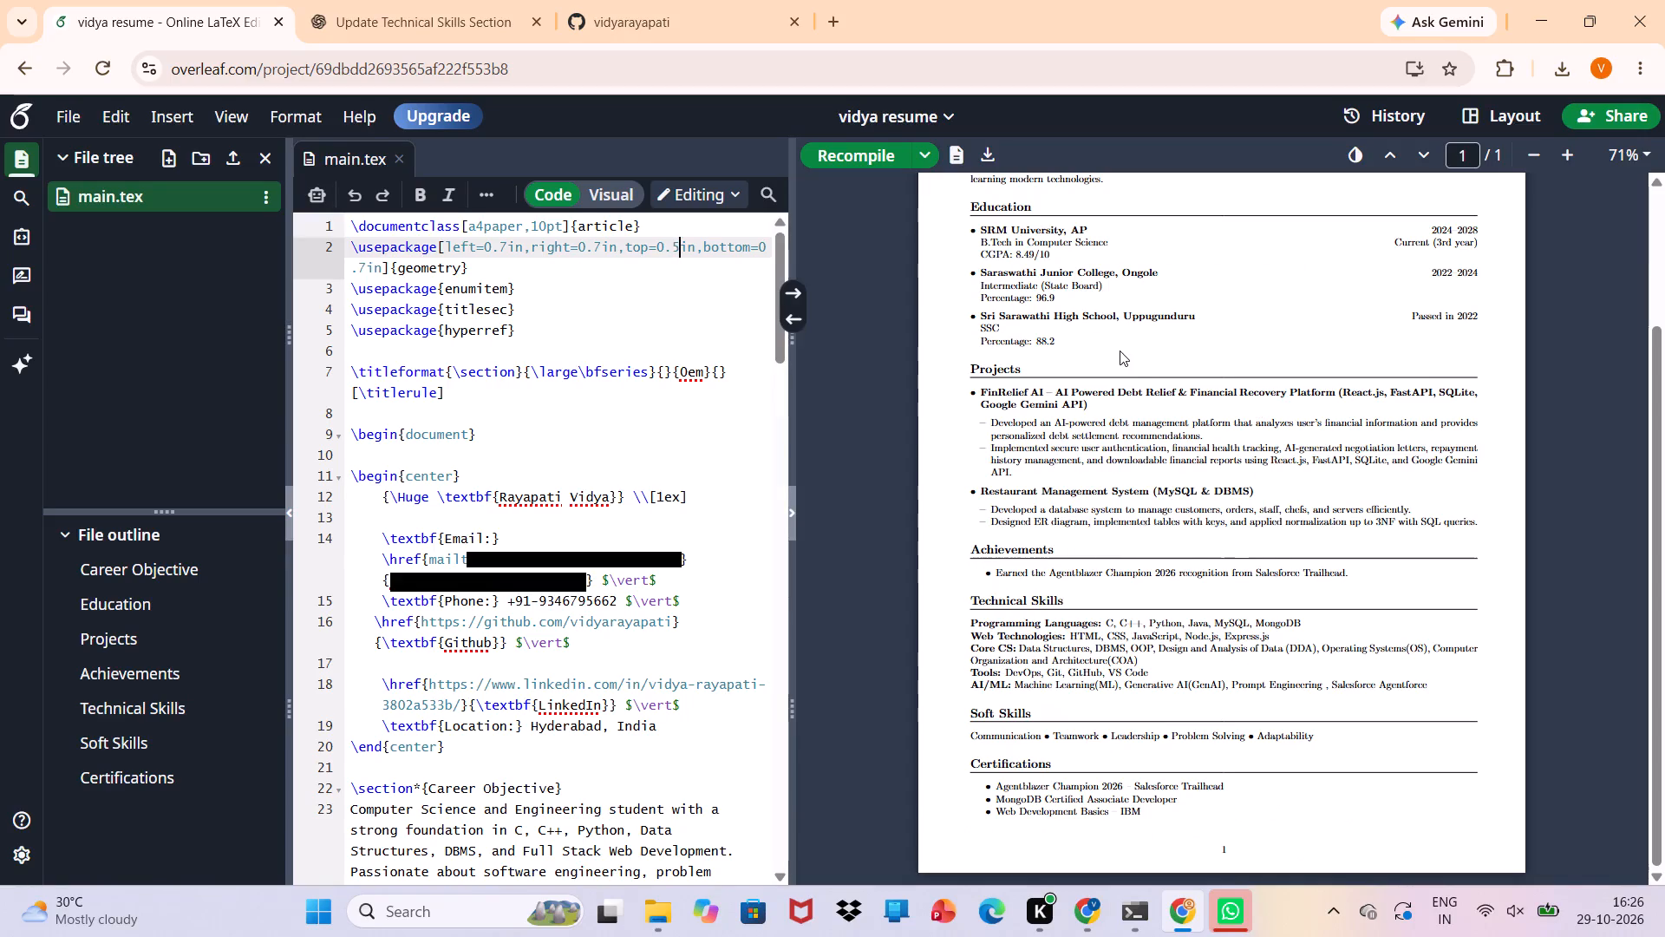
scroll(1120, 351, "up", 1)
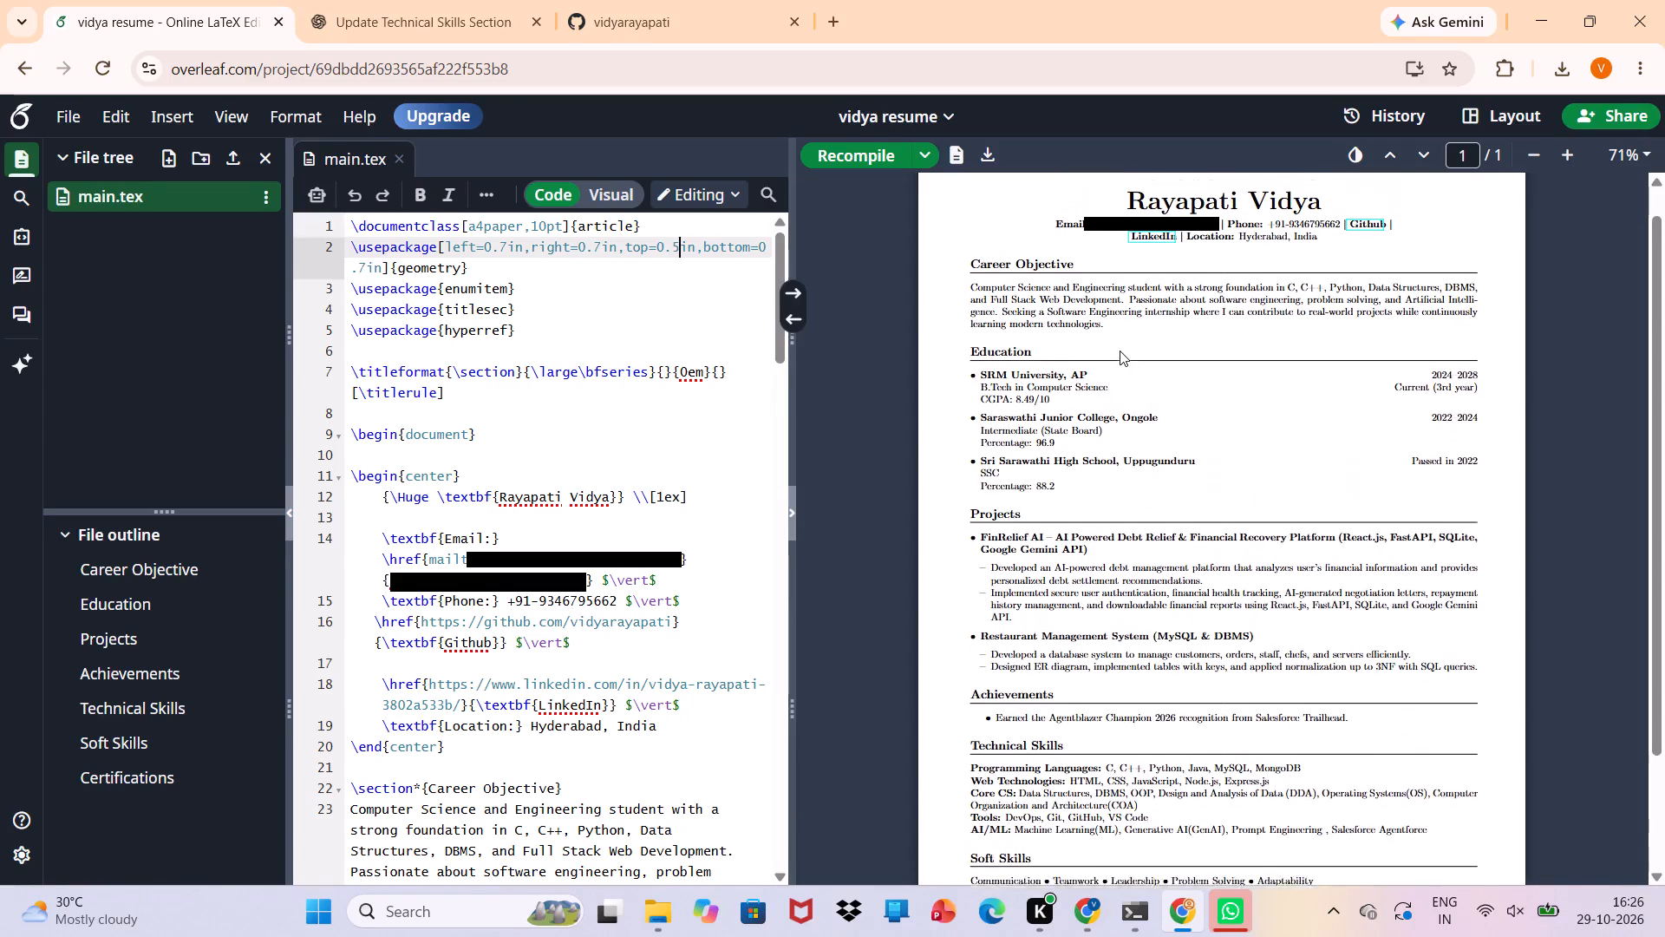
scroll(1120, 351, "up", 1)
scroll(1120, 351, "down", 2)
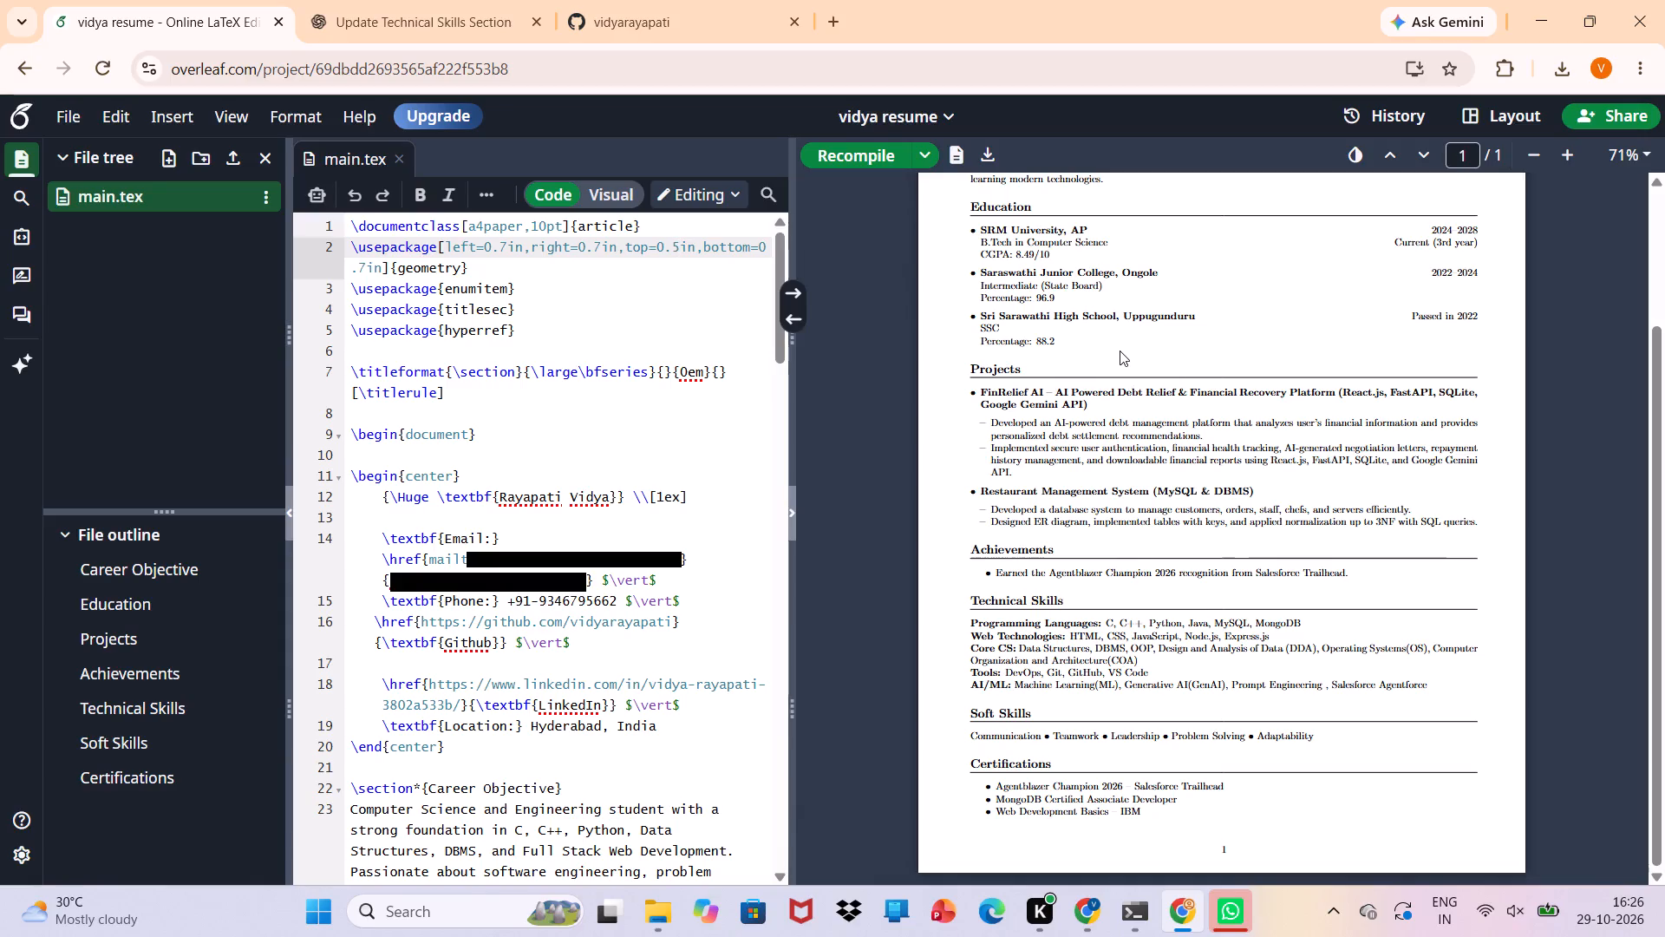
scroll(1120, 351, "down", 1)
Download the compiled resume as a PDF.
left_click(989, 154)
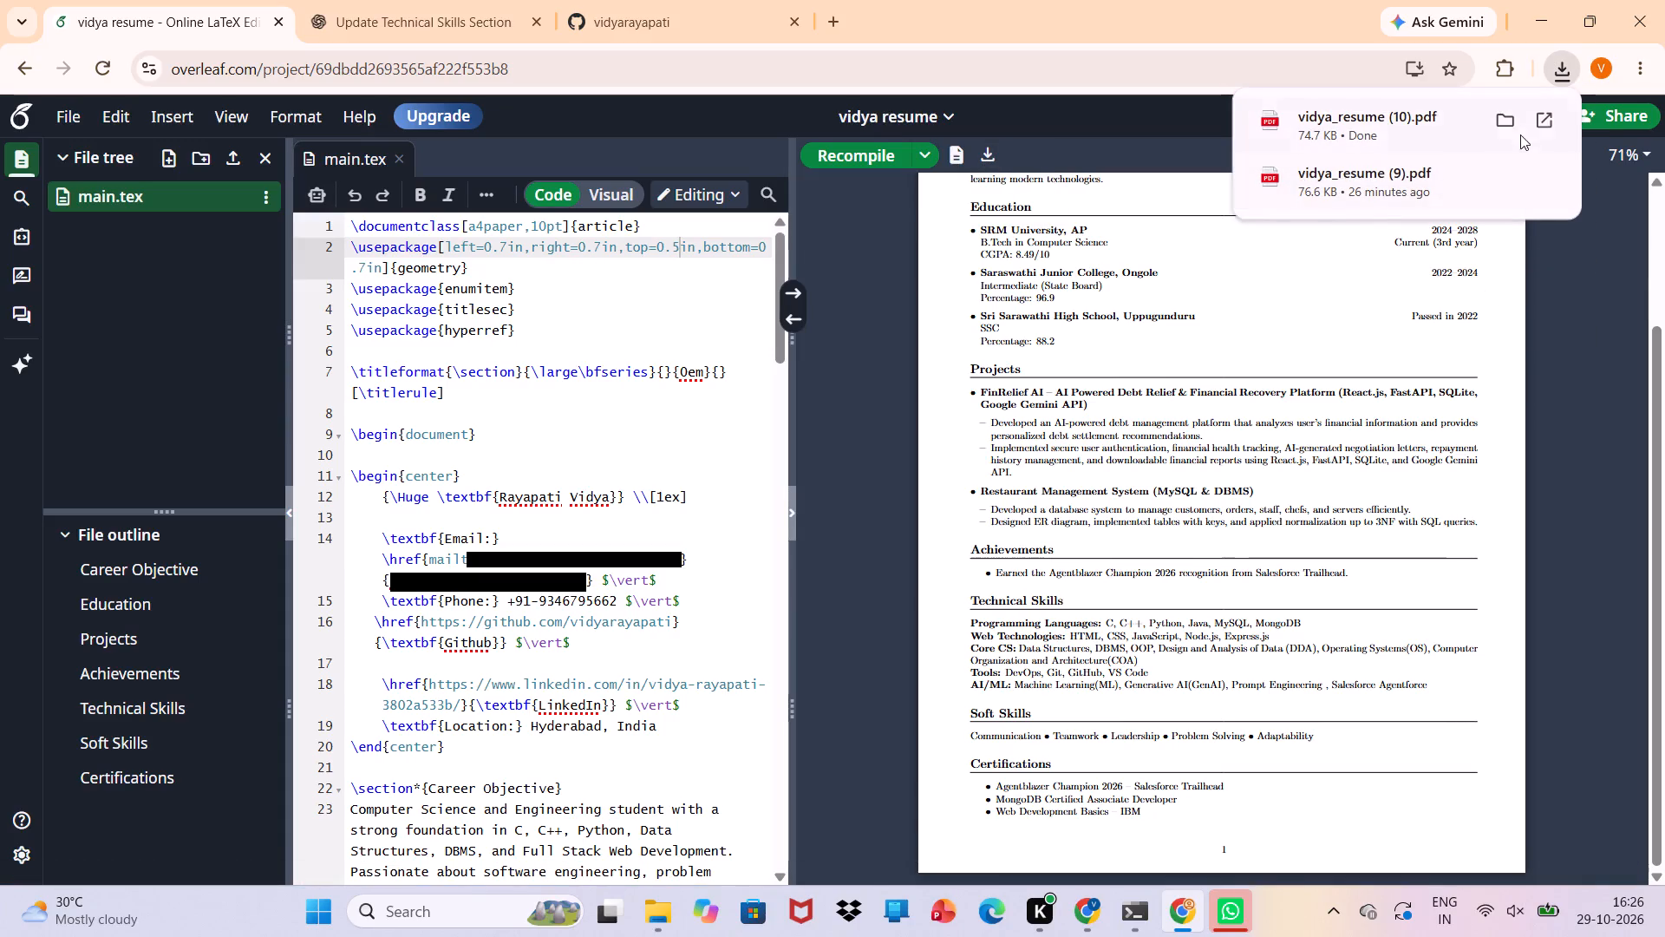
Show the newly downloaded resume PDF in its Downloads folder in File Explorer.
left_click(1502, 124)
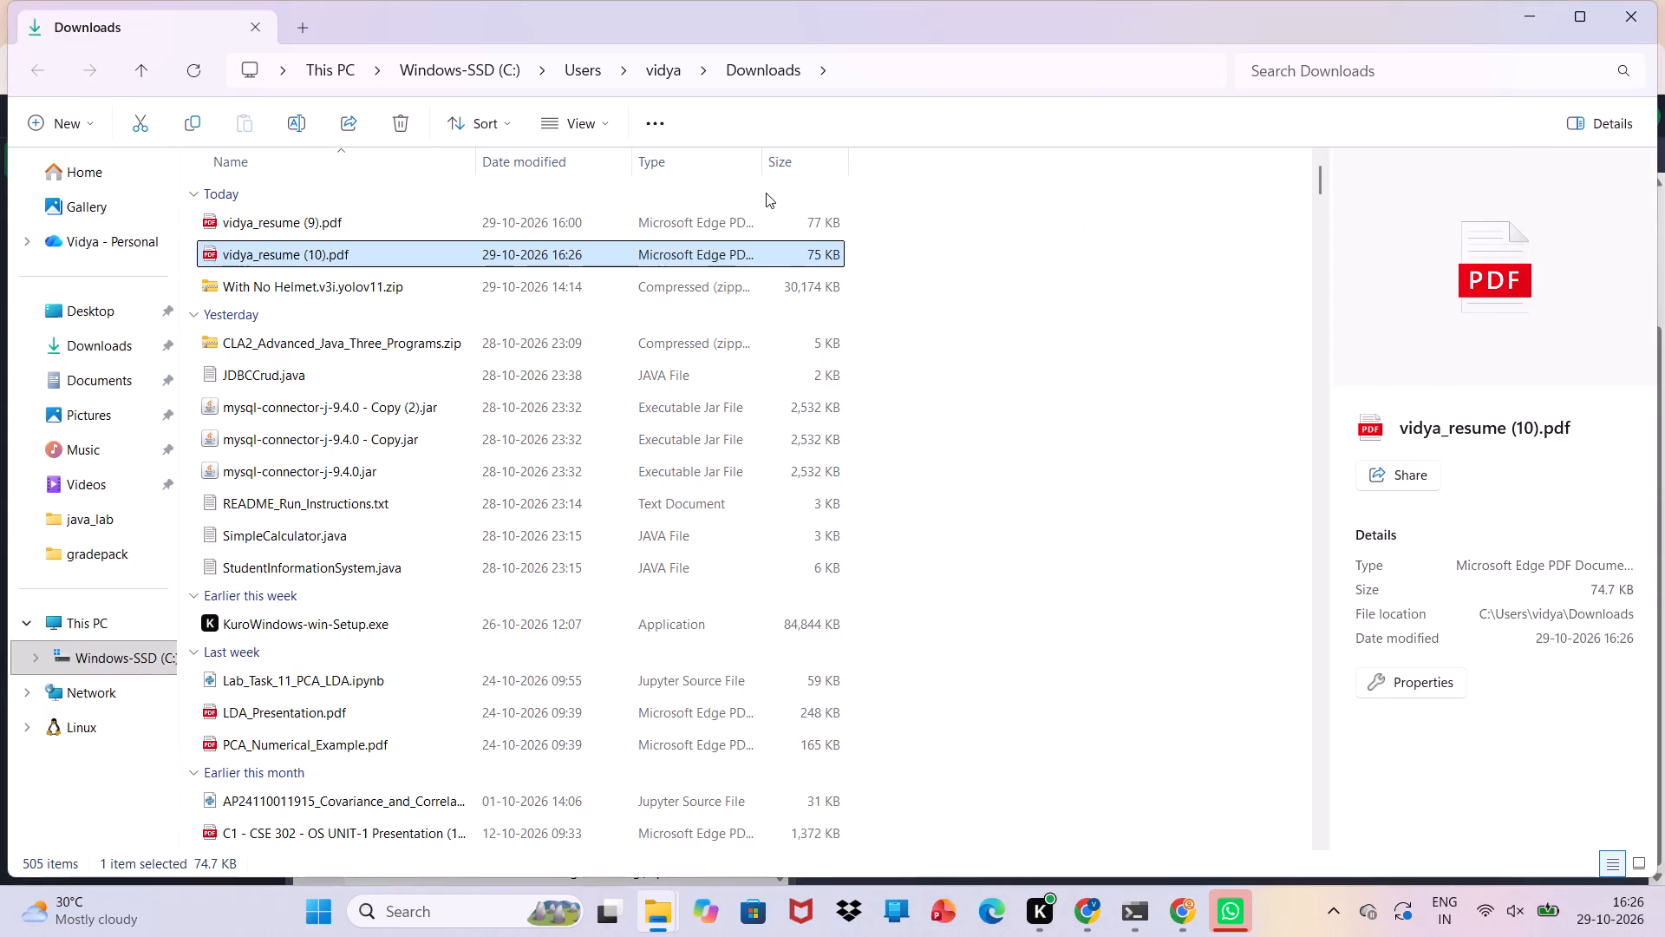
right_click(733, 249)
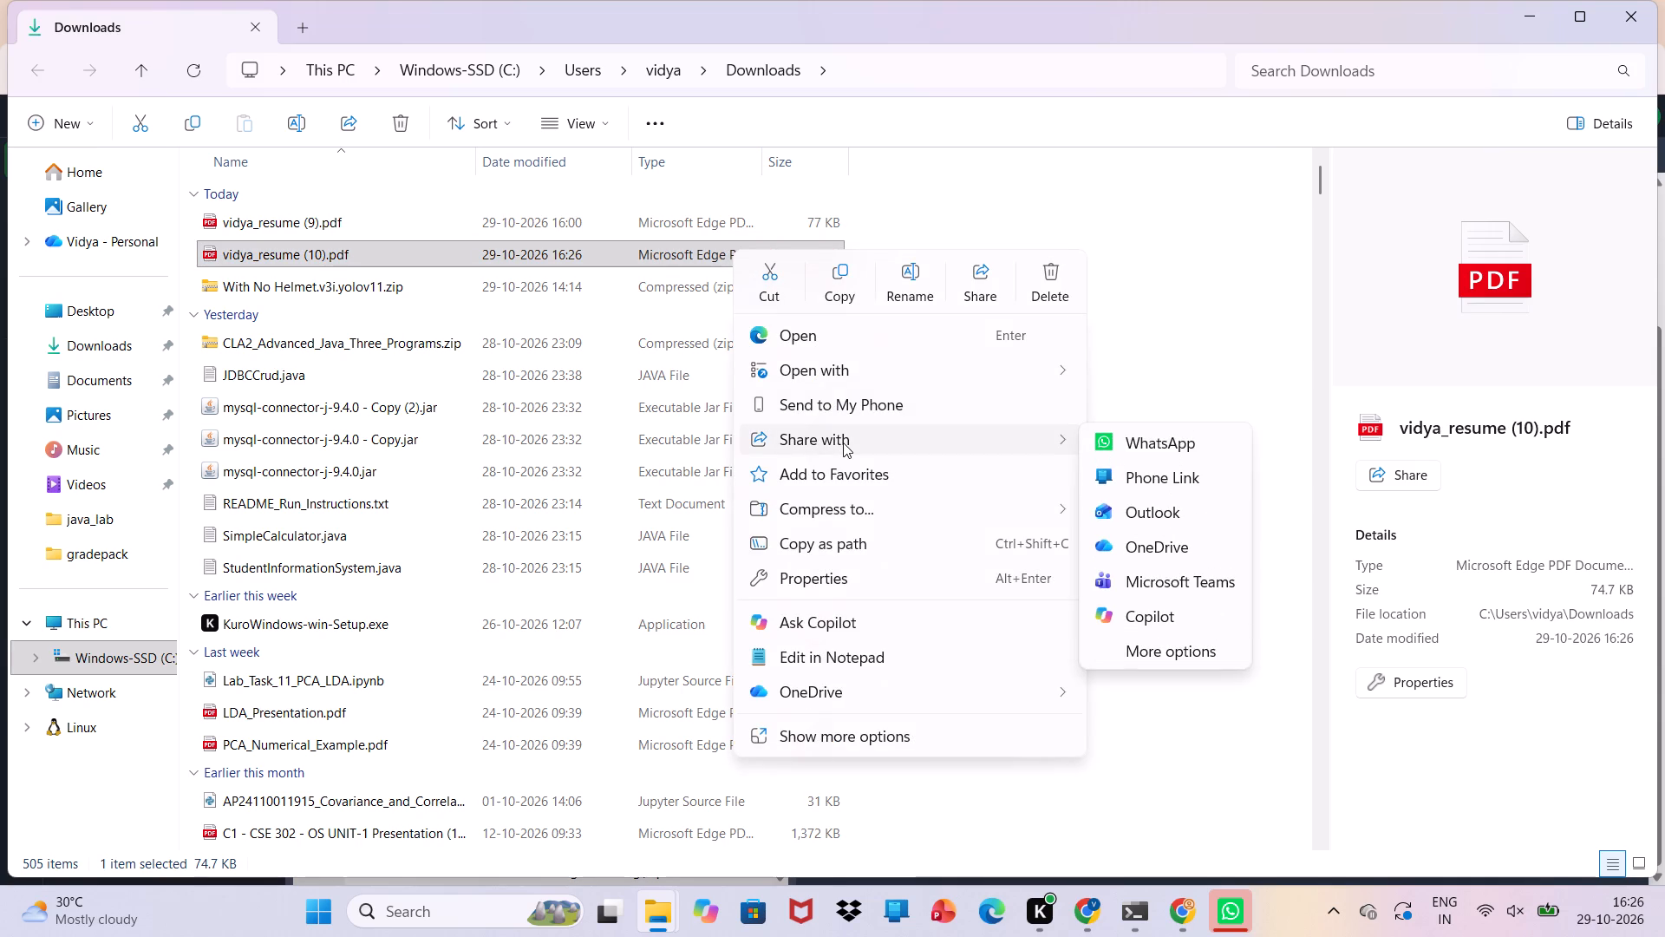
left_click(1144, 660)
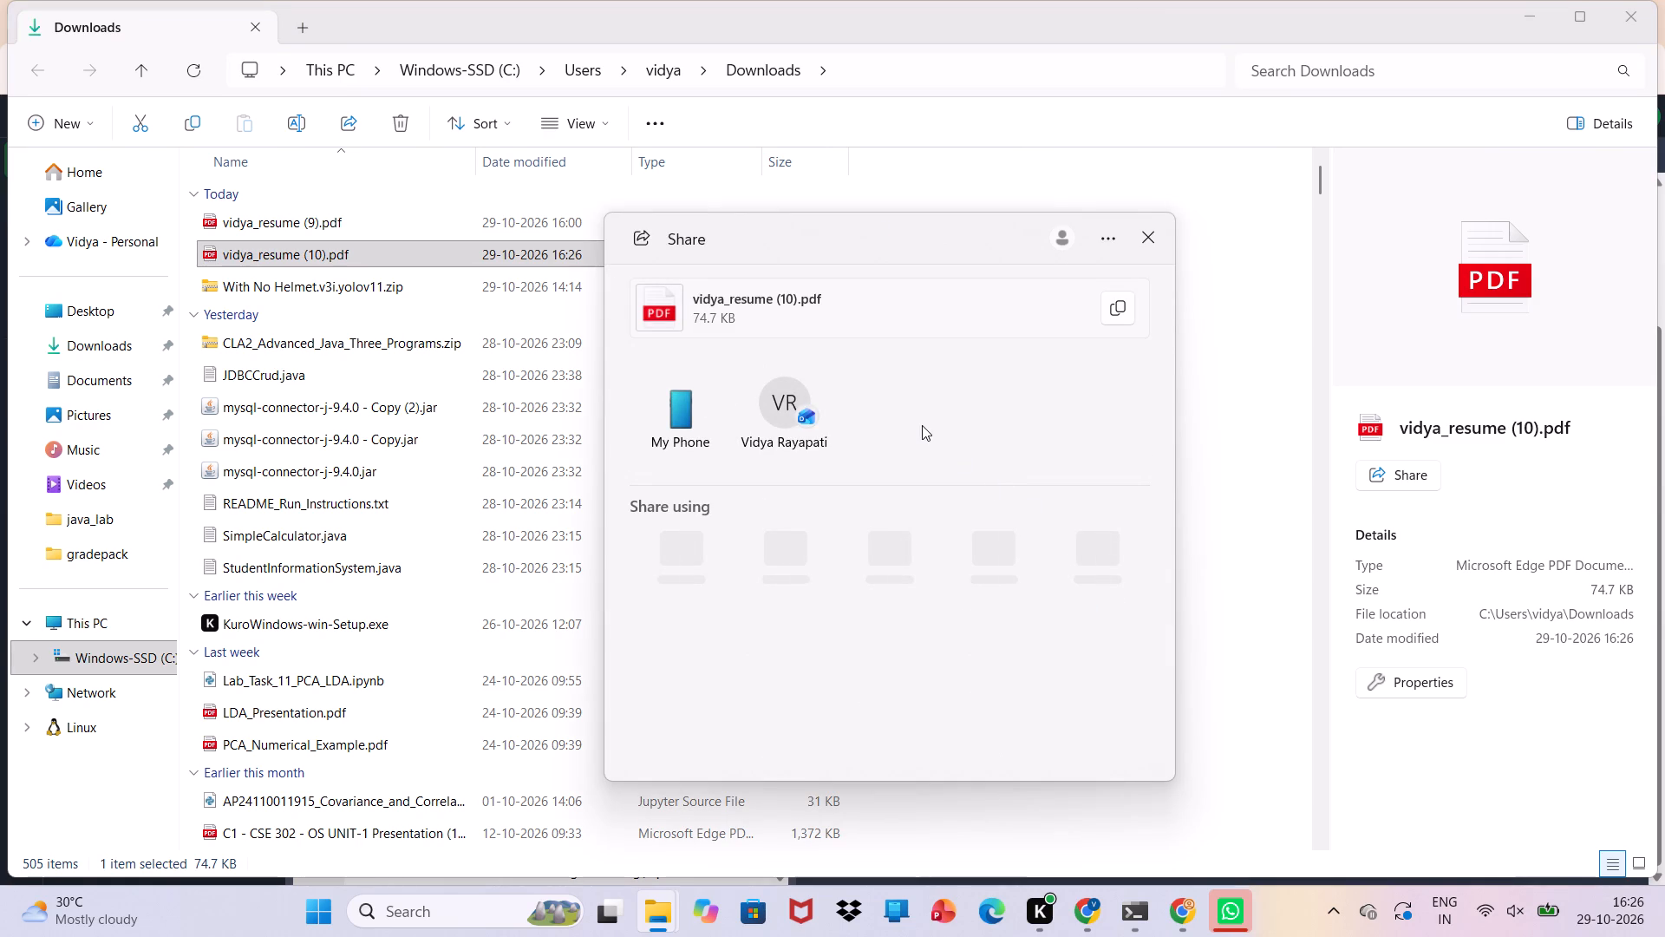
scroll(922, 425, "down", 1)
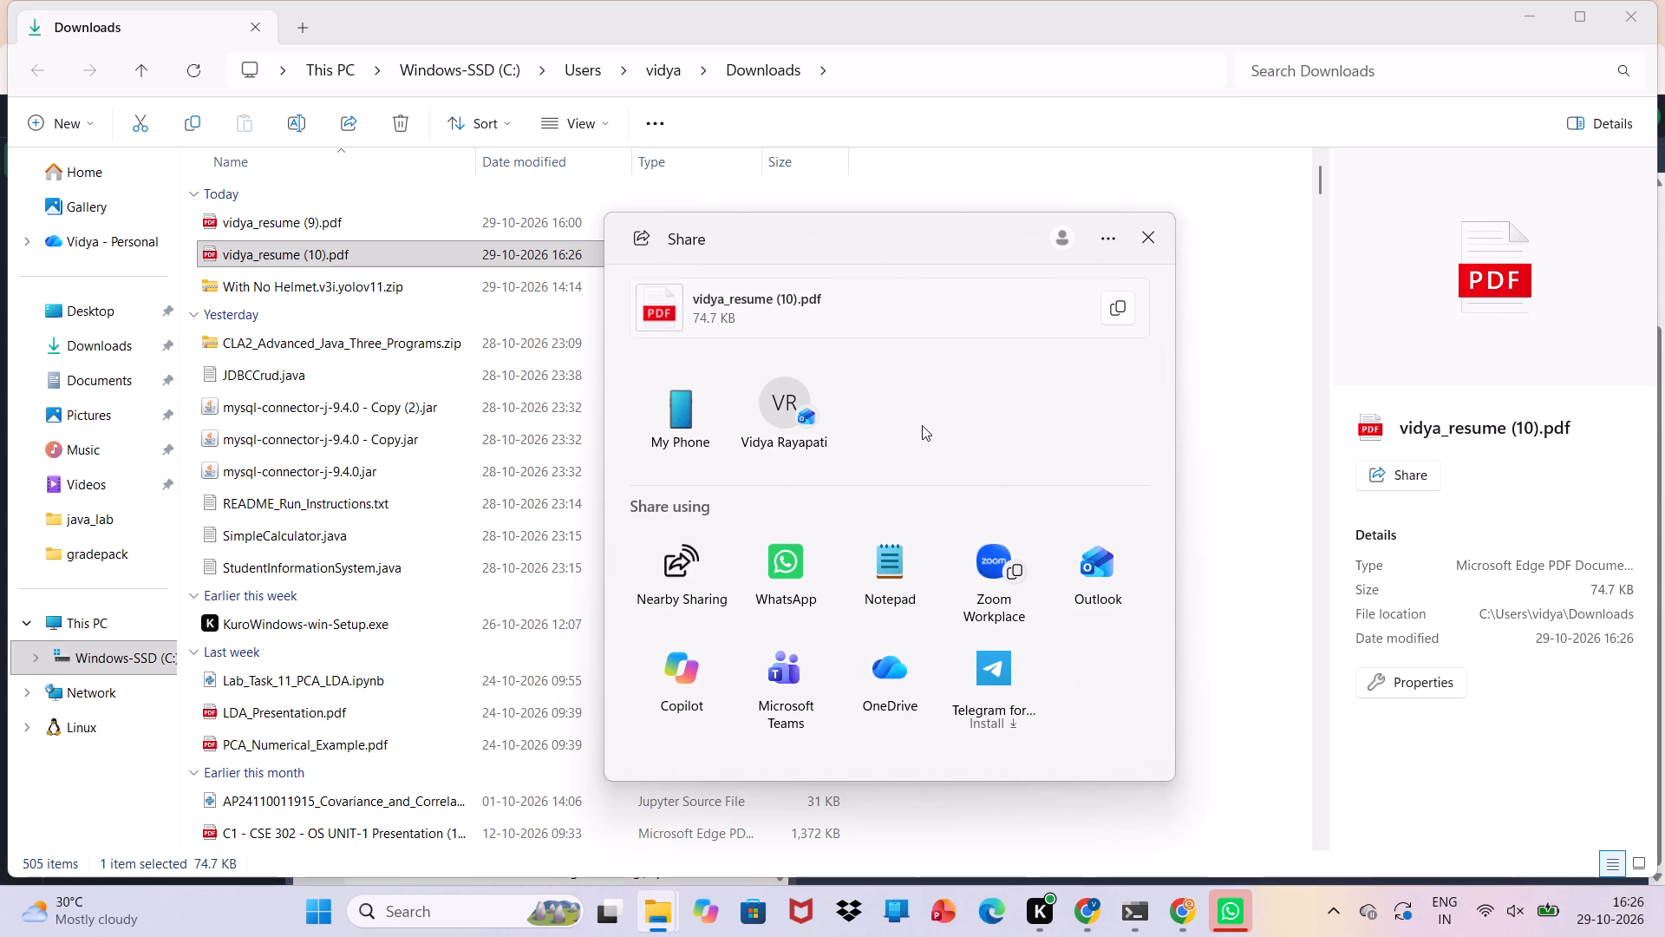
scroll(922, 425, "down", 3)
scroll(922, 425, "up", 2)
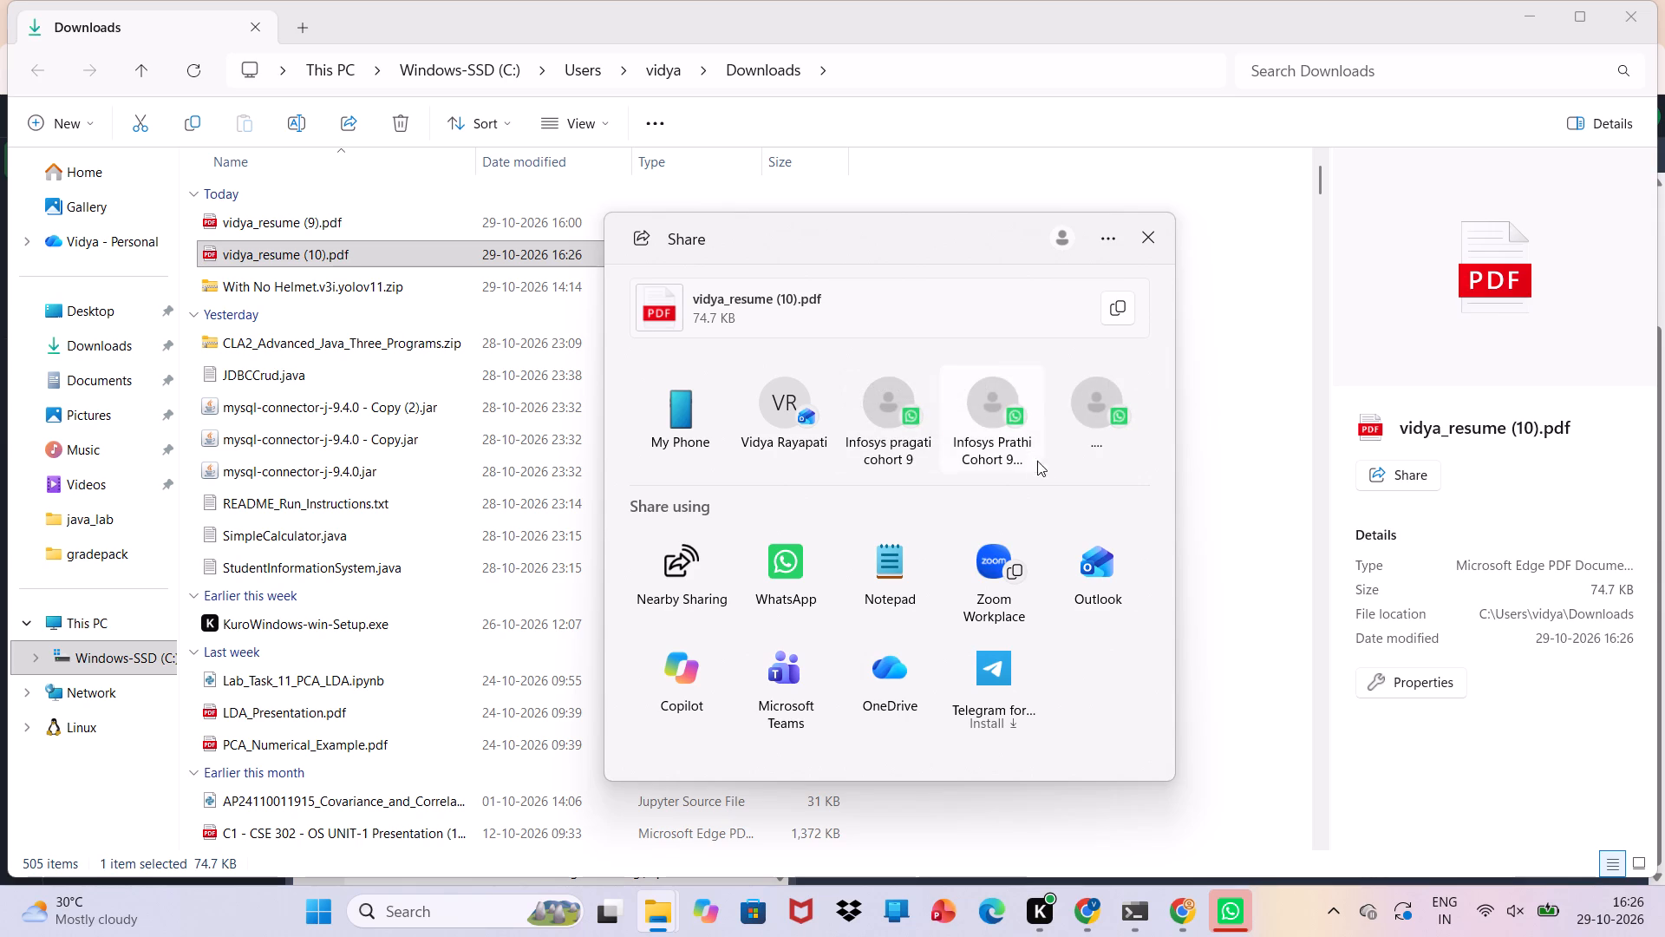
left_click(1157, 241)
Copy the file vidya_resume (10).pdf from the Downloads folder to the clipboard.
right_click(592, 259)
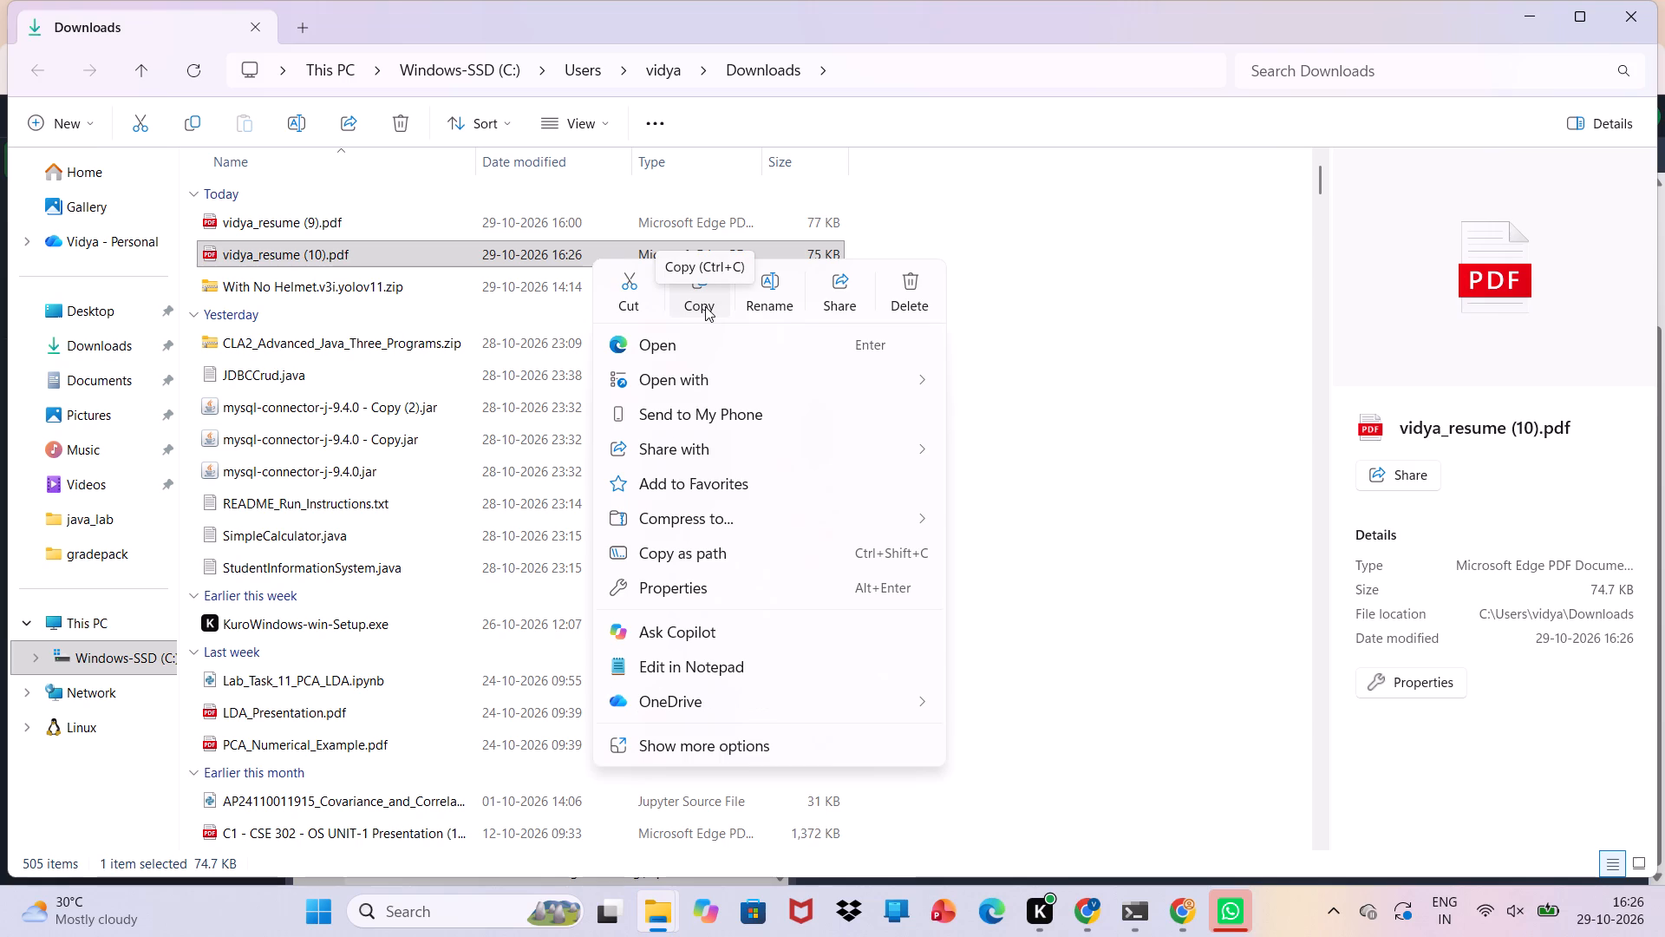
left_click(705, 306)
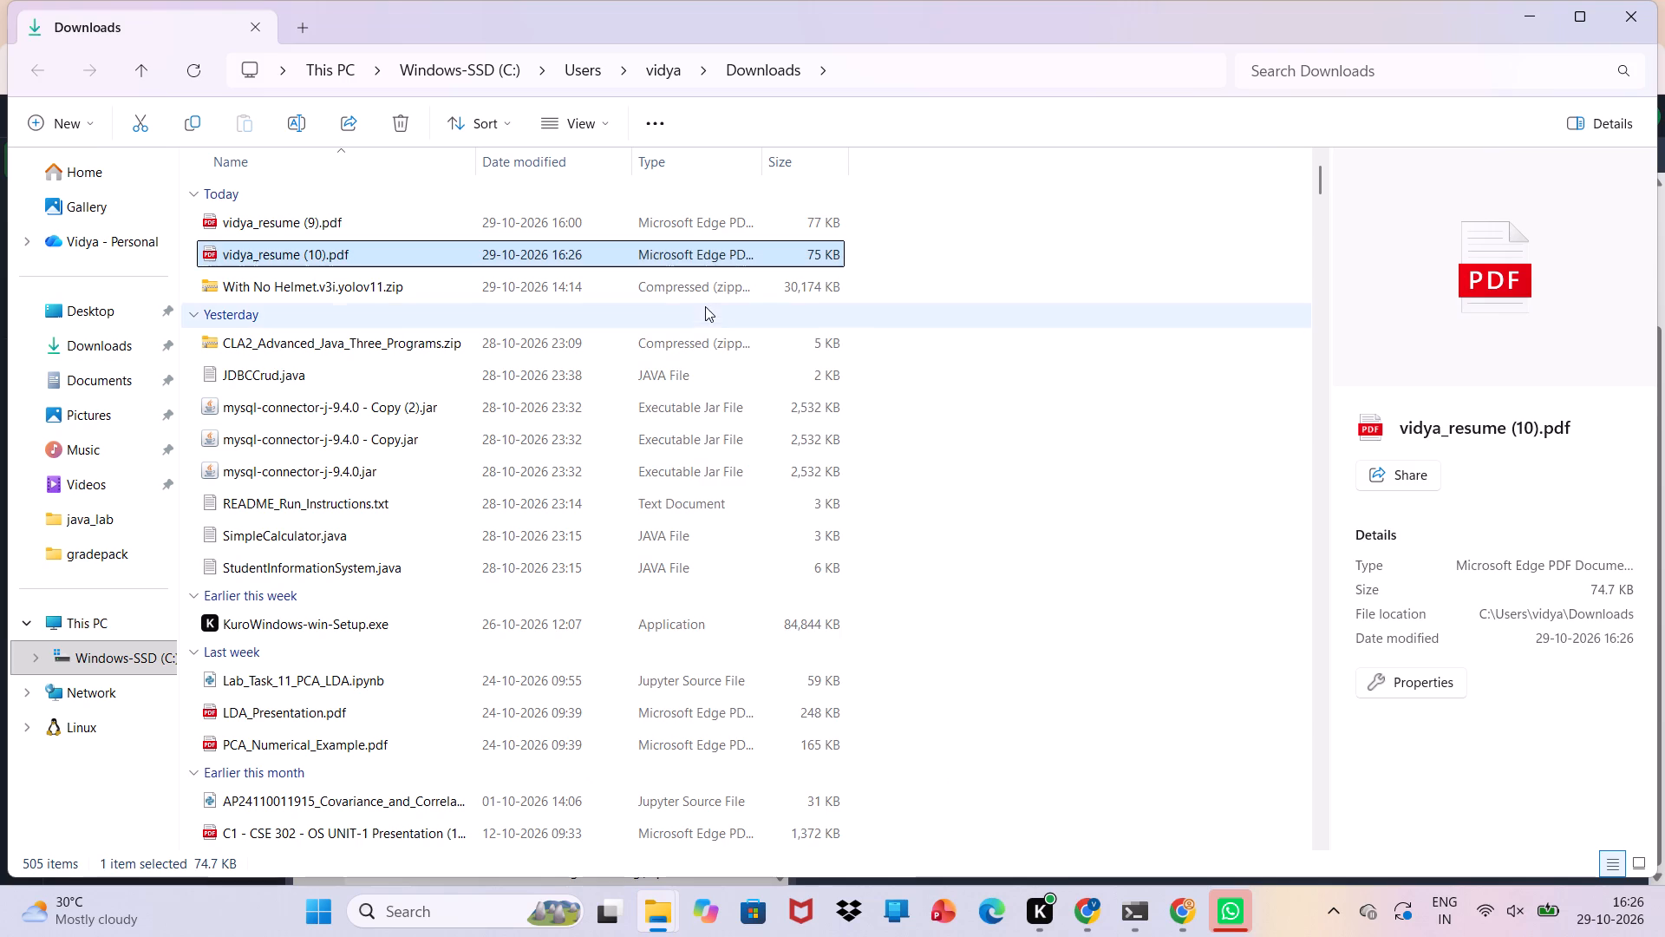